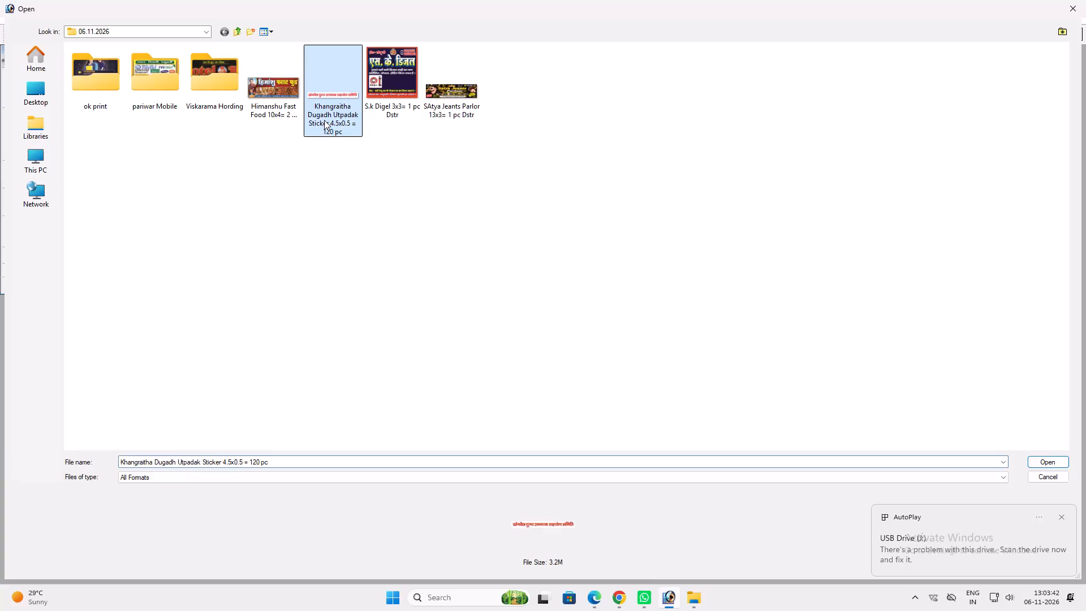
Browse the 06.11.2026 job folder and open its ok print subfolder.
click(292, 110)
click(417, 108)
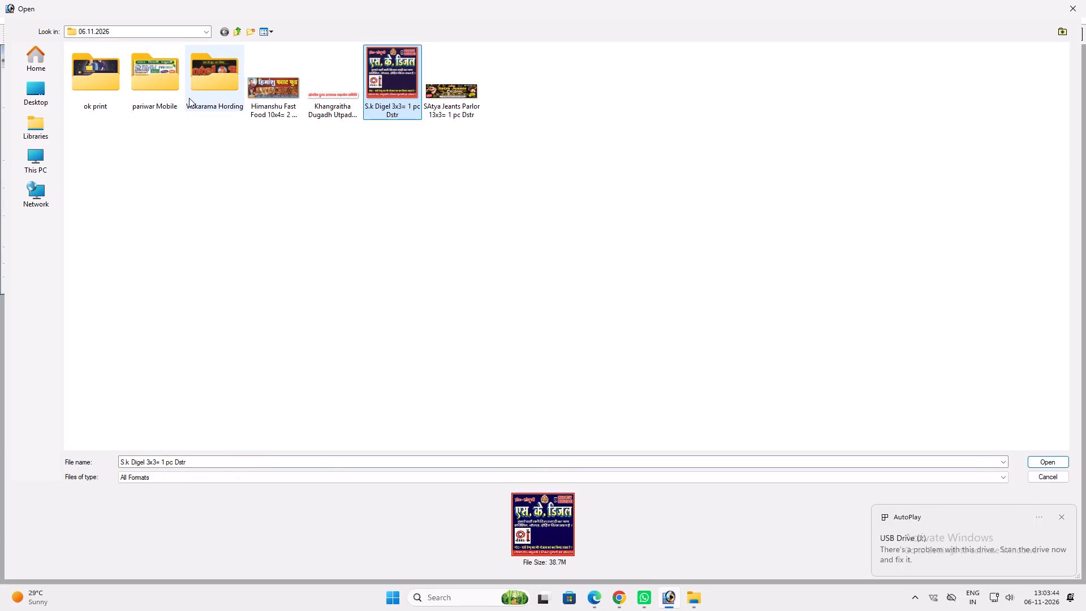
click(189, 94)
click(234, 34)
click(428, 74)
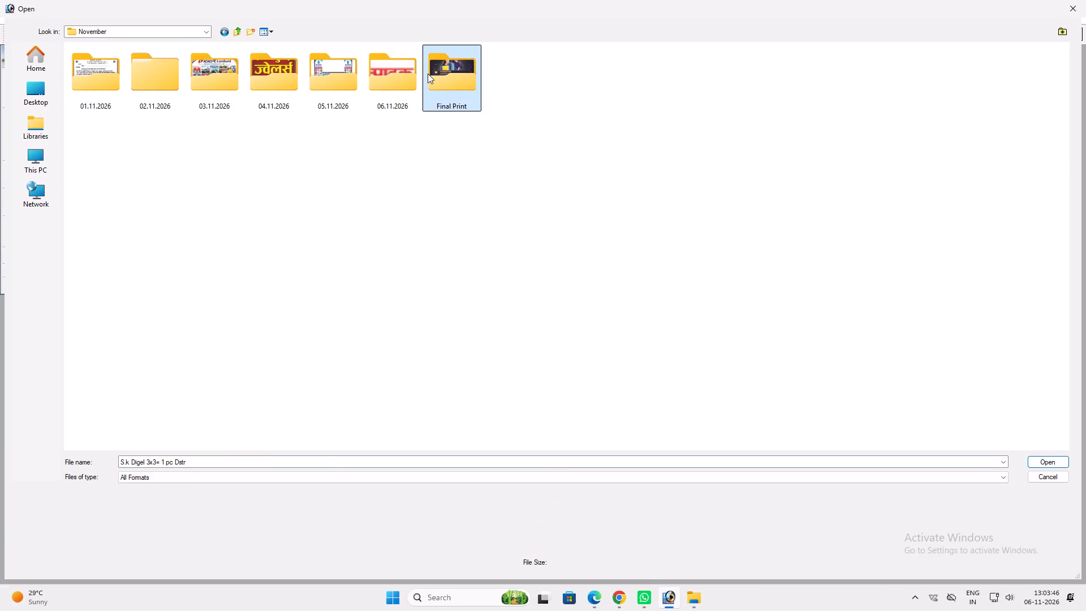
double_click(405, 78)
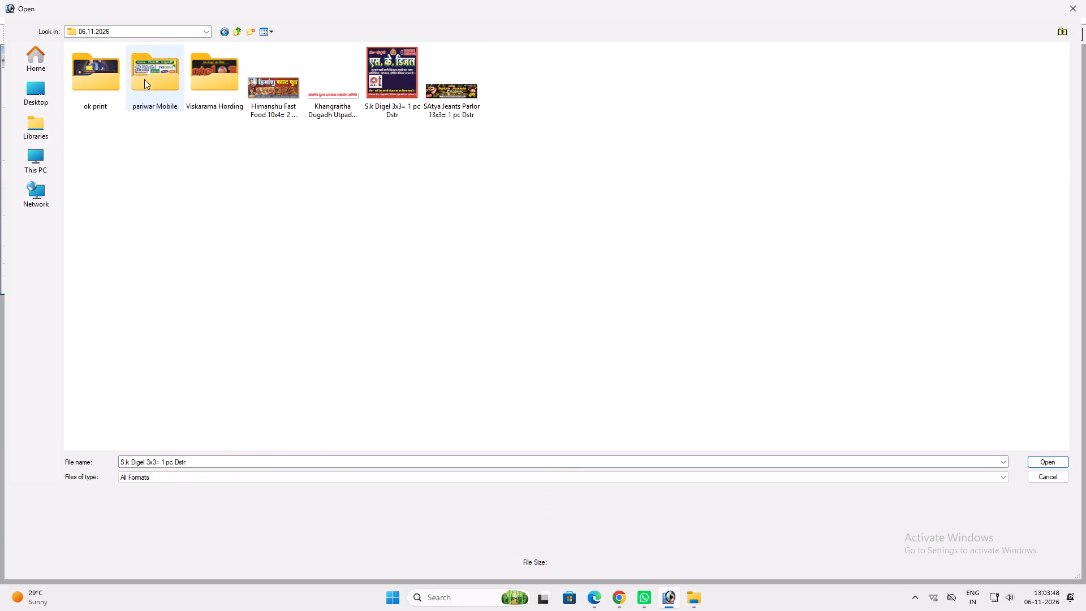
click(140, 78)
double_click(111, 70)
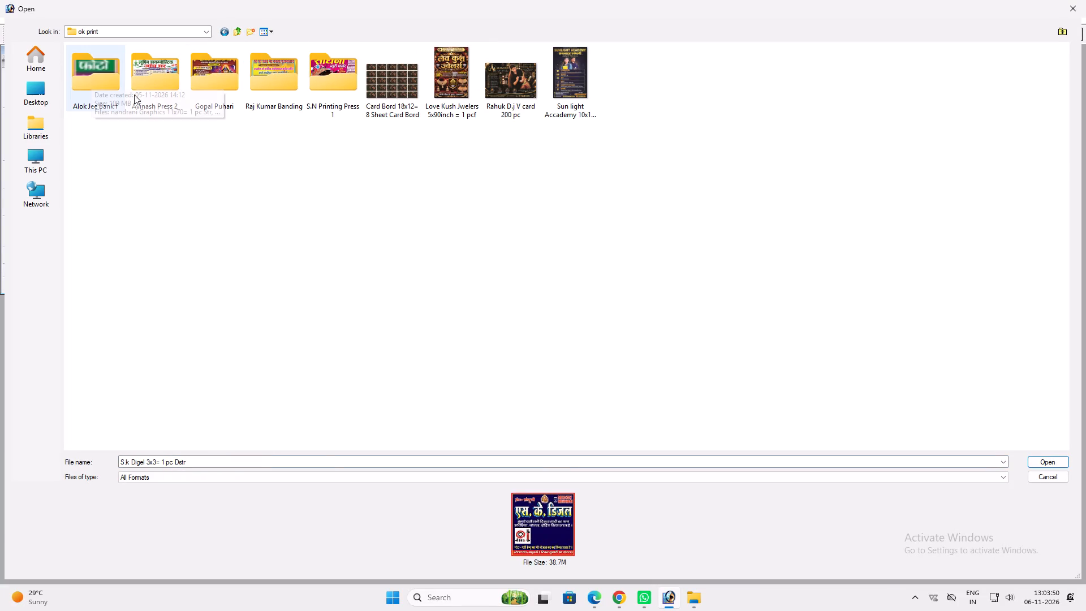
Copy the S.N Printing Press 1 folder from ok print and return to the 06.11.2026 folder.
click(298, 83)
click(313, 78)
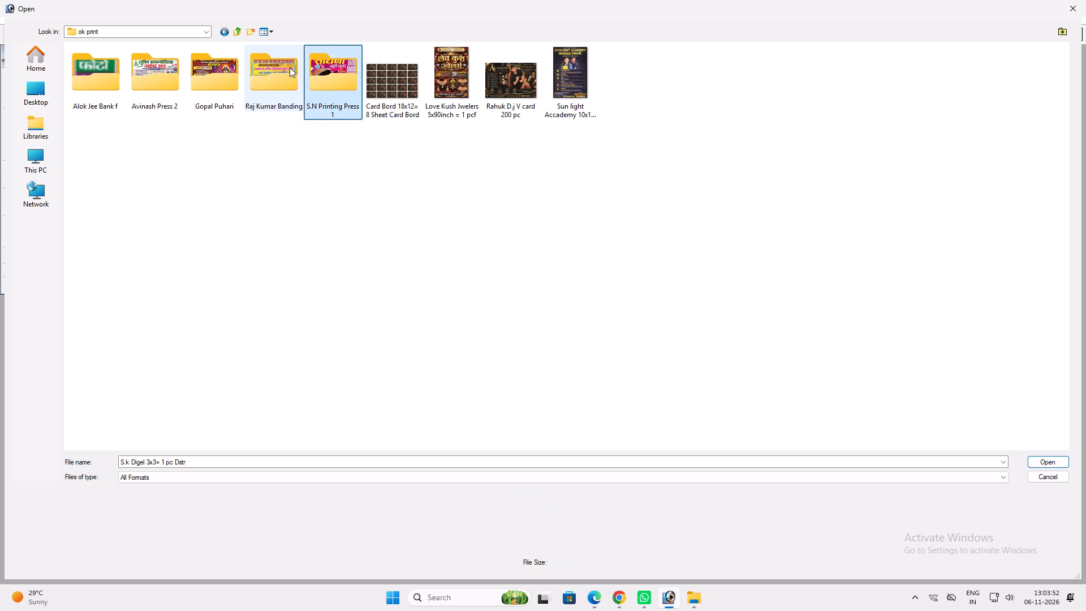
key(ctrl+c)
key(ctrl+c)
key(ctrl+c)
key(ctrl+c)
key(ctrl+c)
key(ctrl+c)
key(ctrl+c)
key(ctrl+c)
key(ctrl+c)
key(ctrl+c)
key(ctrl+c)
ctrl+click(234, 31)
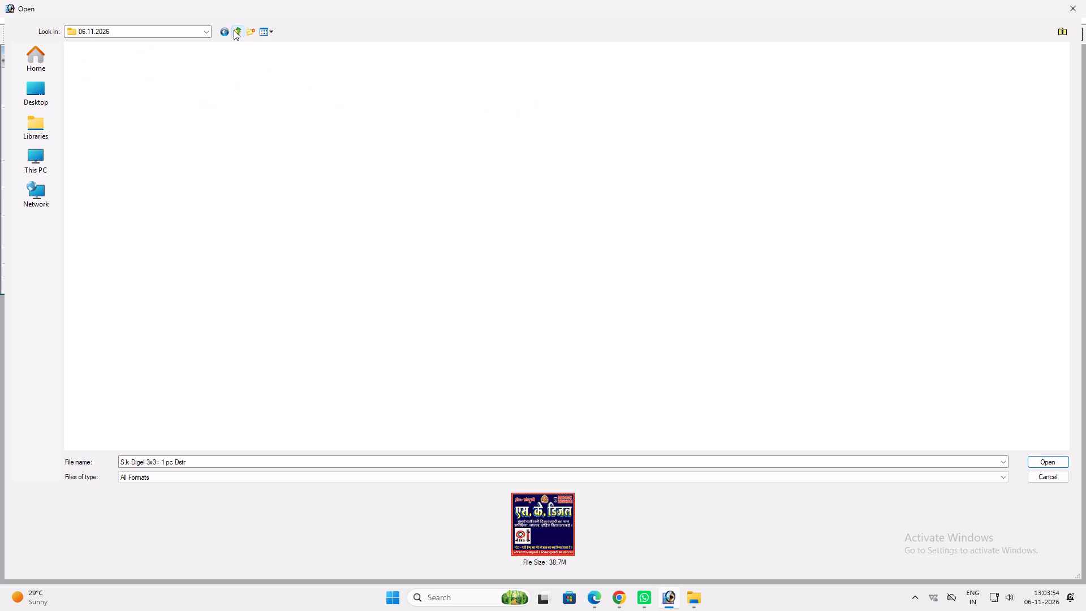
Switch to File Explorer and open USB Drive (J:).
click(706, 592)
click(701, 593)
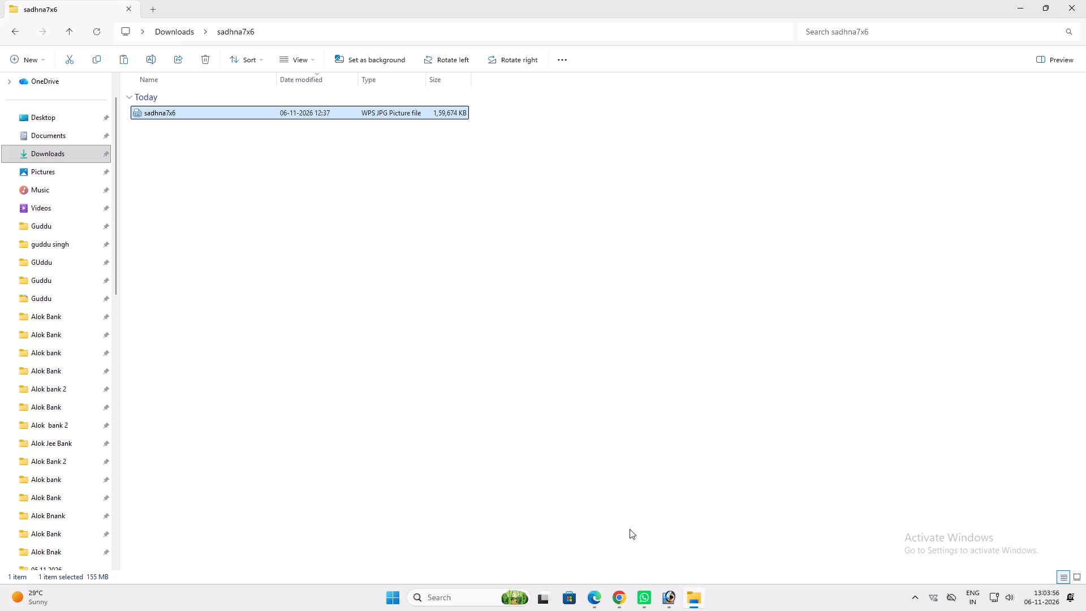
scroll(59, 325, down, 5)
click(75, 517)
click(241, 431)
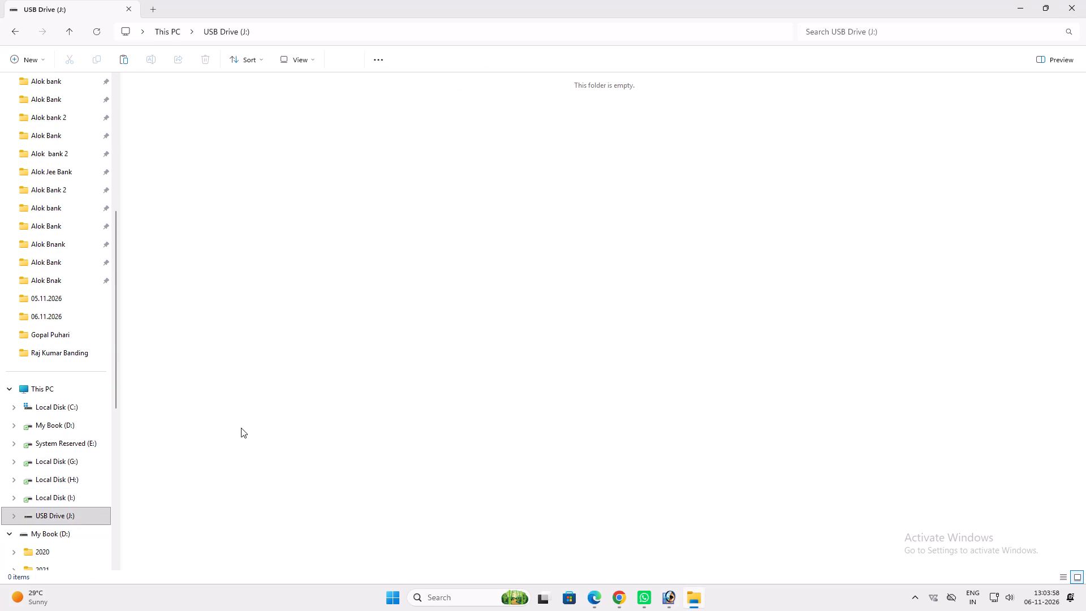
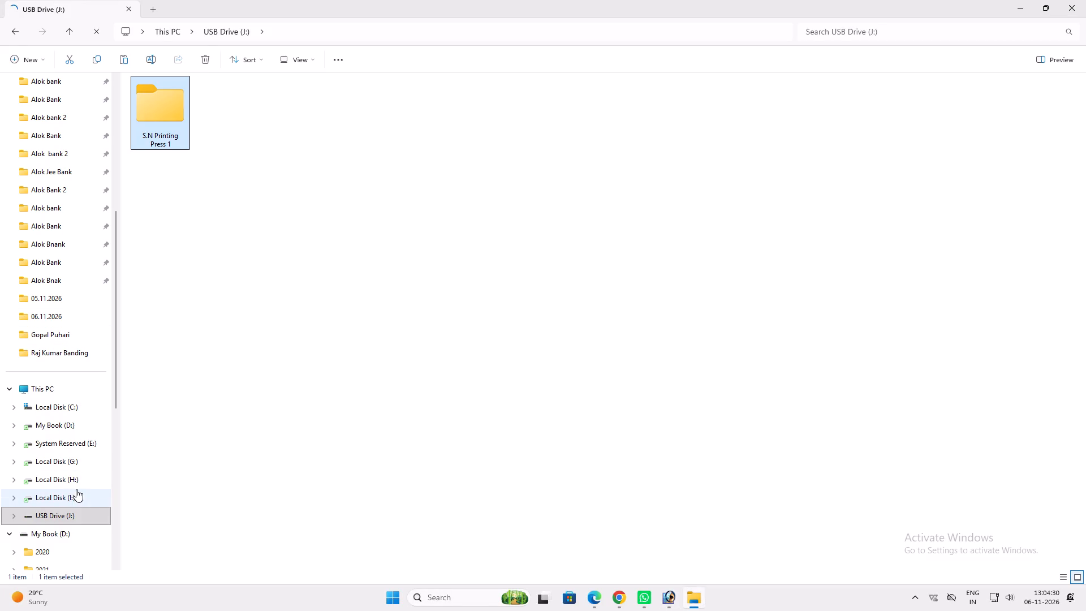
Open the November folder inside the 2026 folder on Local Disk (H:).
click(74, 485)
click(148, 108)
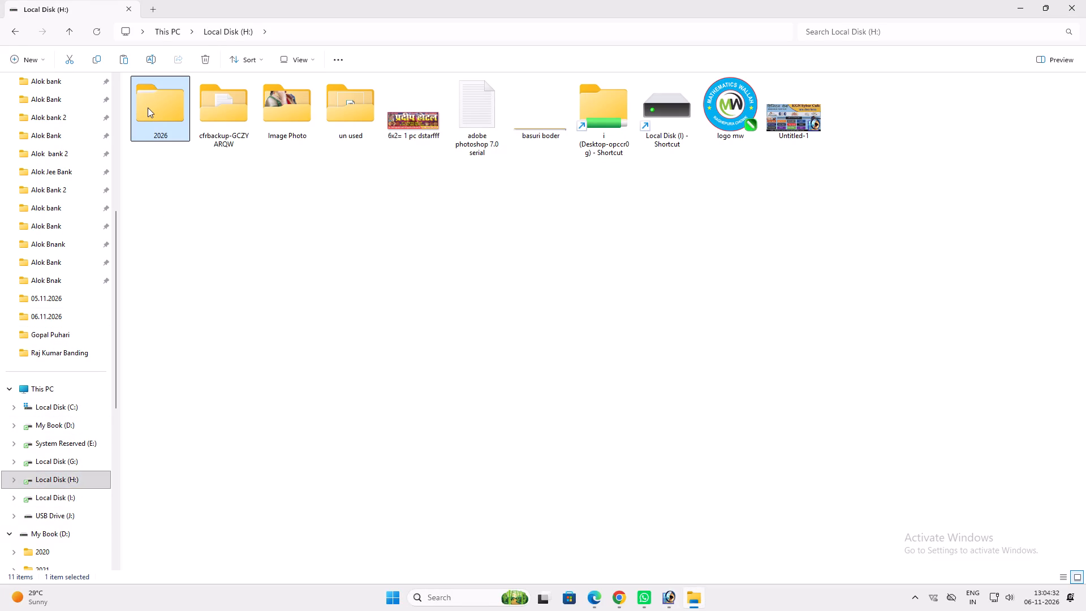
click(148, 107)
double_click(148, 107)
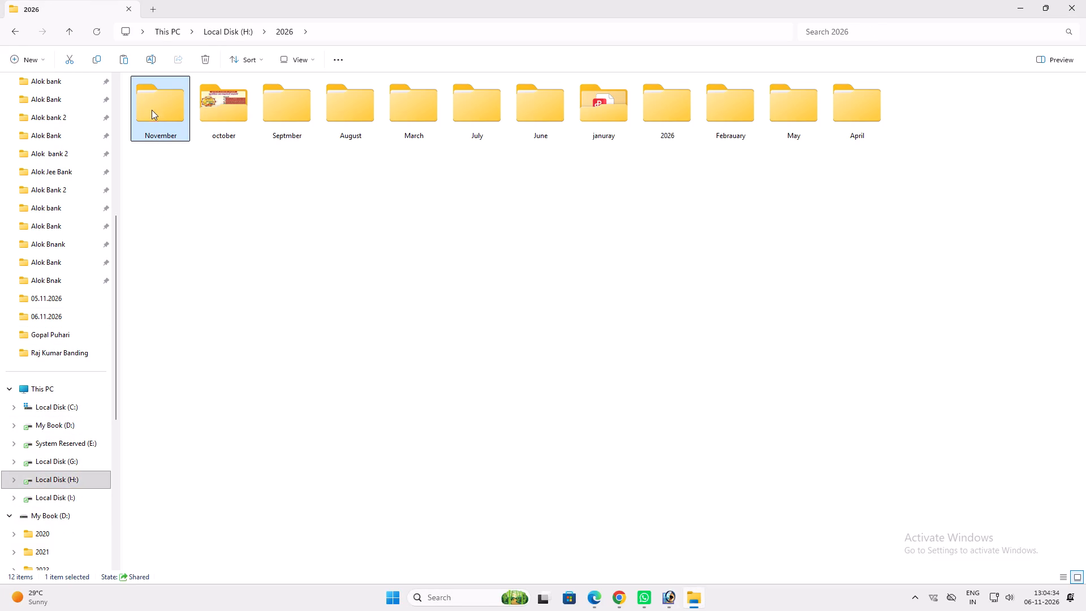
double_click(153, 111)
Search the November folder for "vika" and display the results as larger icons.
click(838, 32)
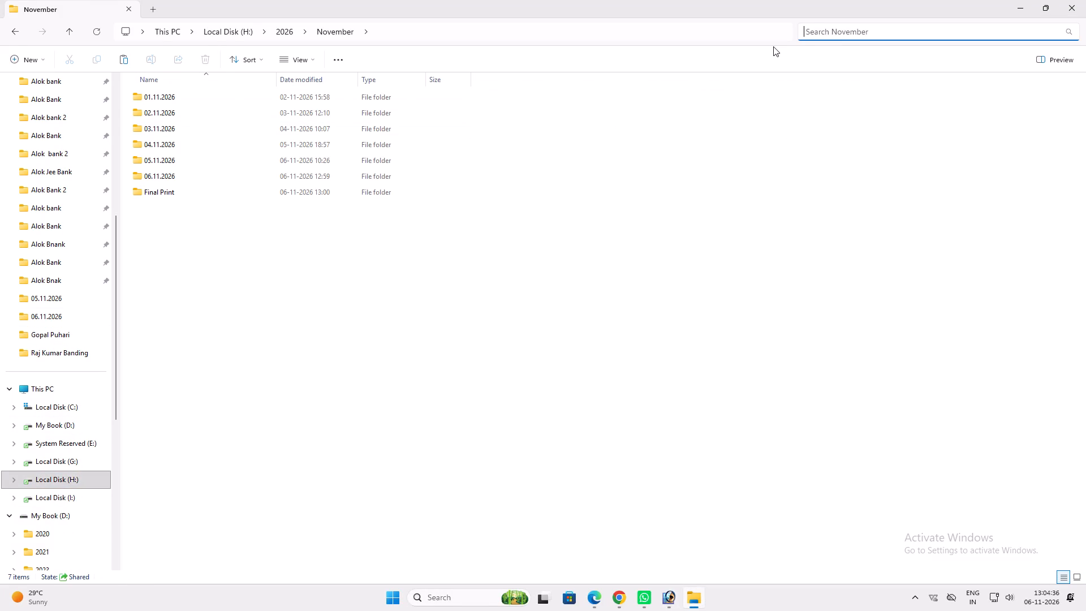
text(viks)
key(BackSpace)
key(a)
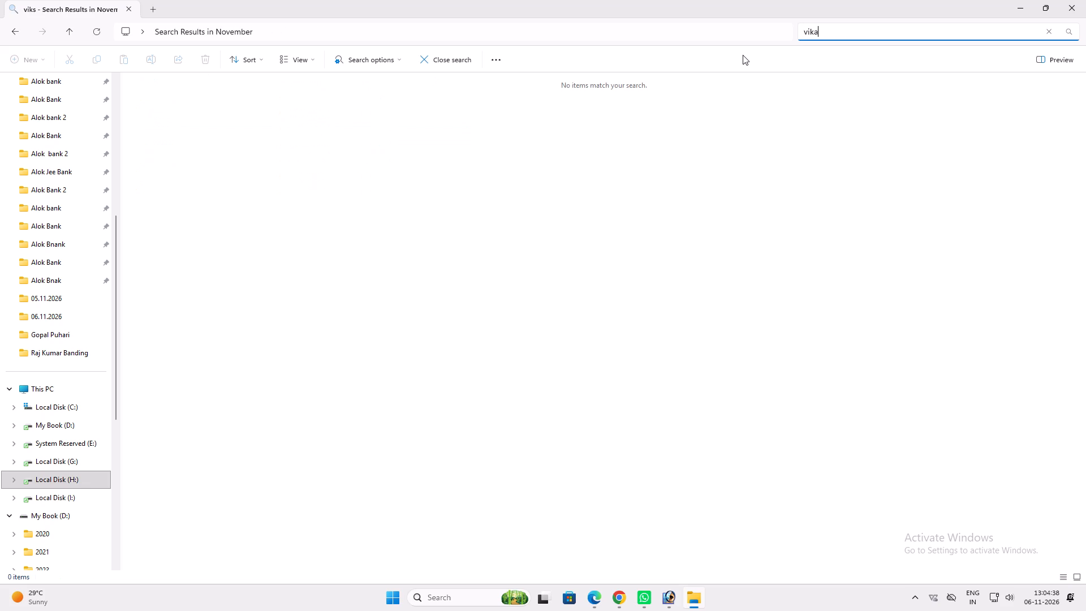
click(310, 58)
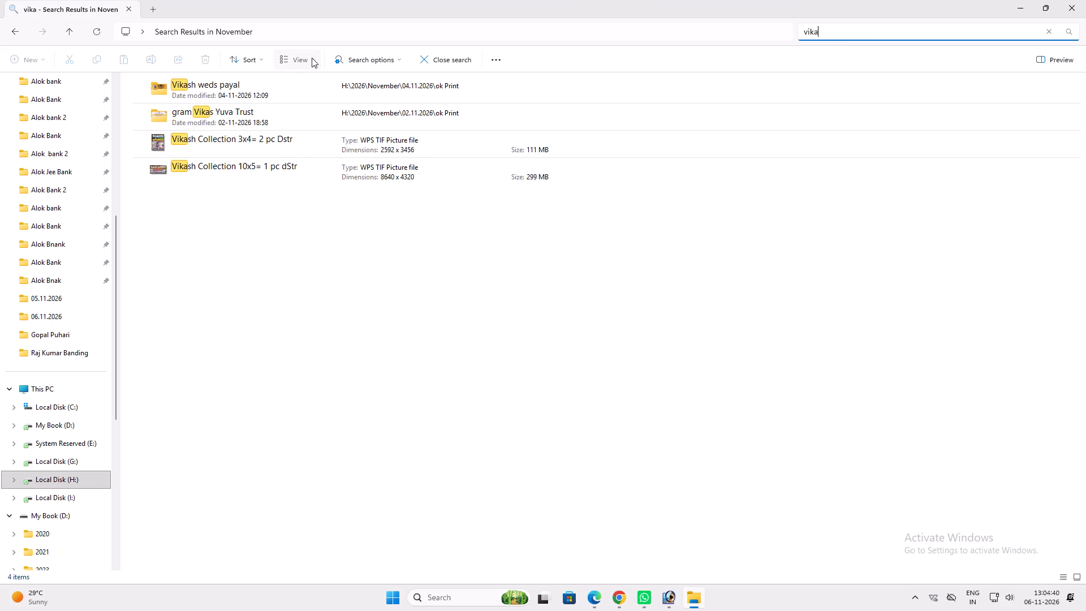
double_click(312, 95)
Open the Vikash Collection 10x5= 1 pc dStr file in Photoshop and fit the banner to the screen.
click(342, 131)
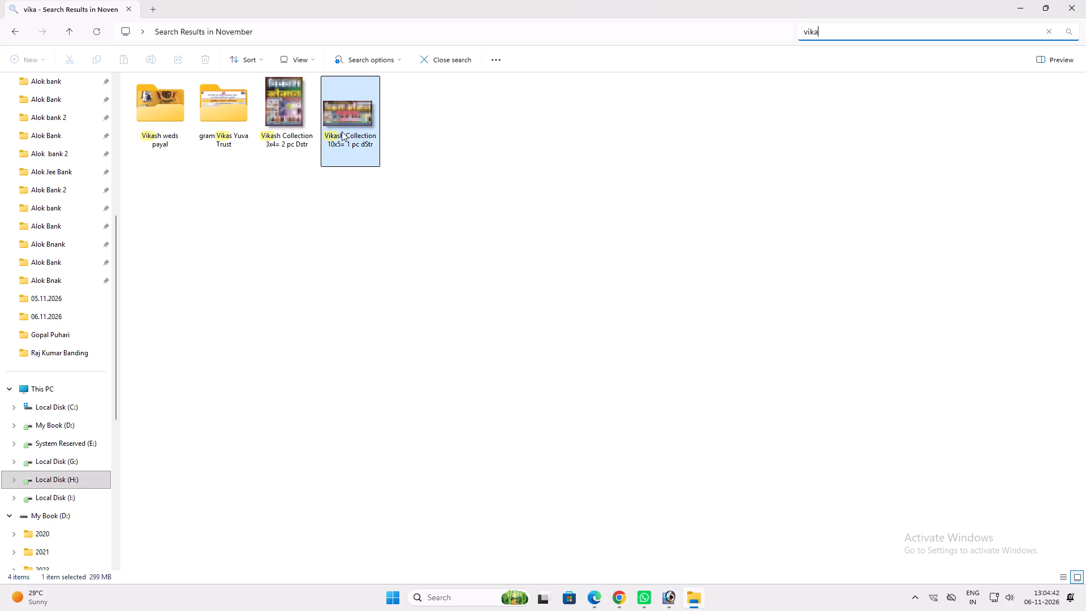
drag(354, 119, 649, 428)
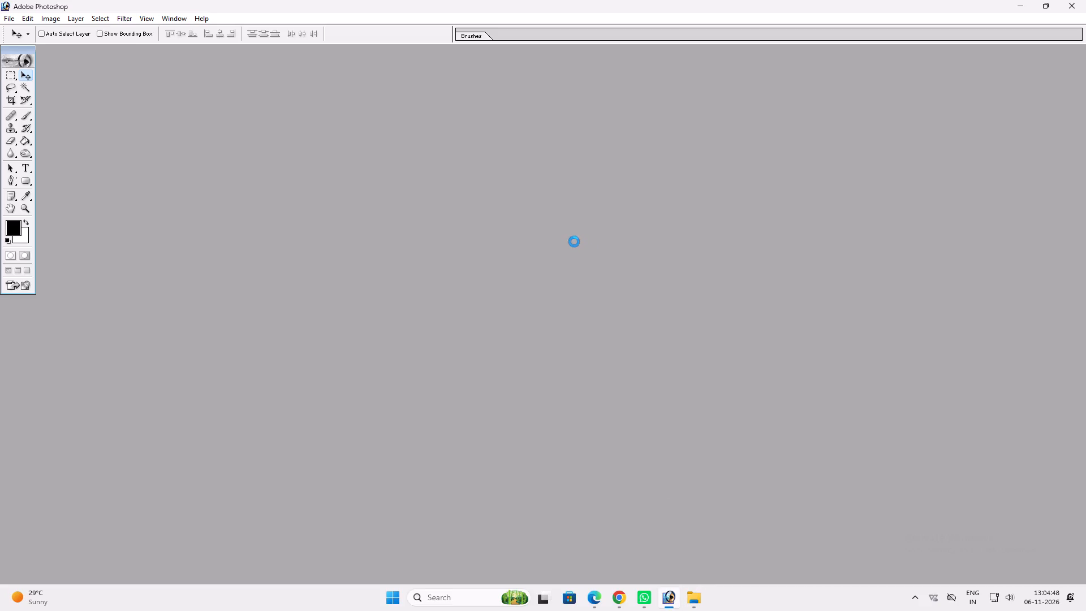
key(f)
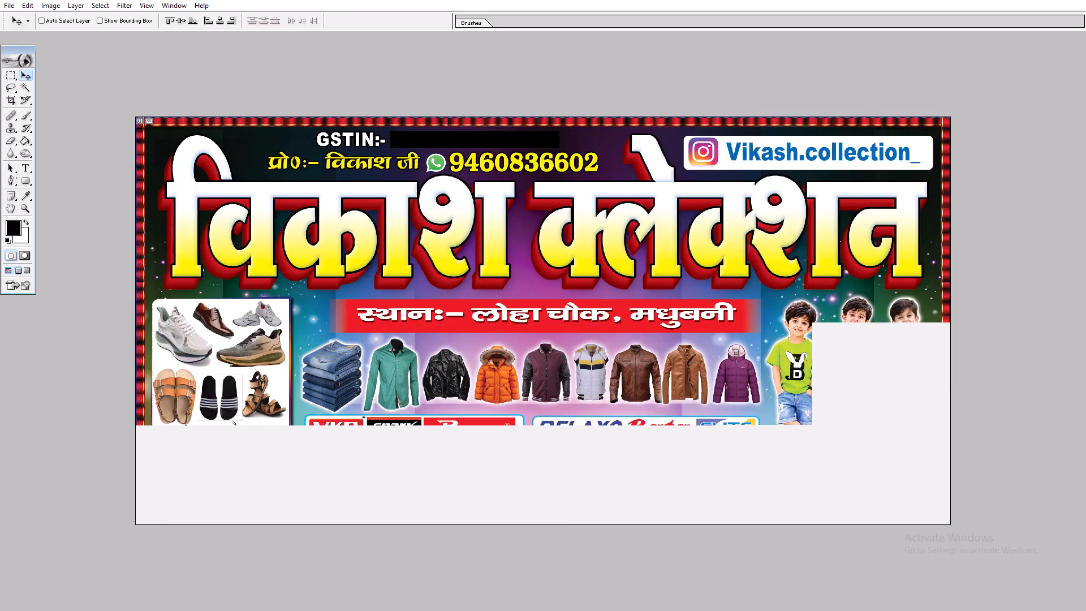
key(ctrl+0)
text(vv)
scroll(540, 239, up, 1)
Create a new CMYK document 120 inches wide and 36 inches high at 72 pixels/inch.
key(ctrl+n)
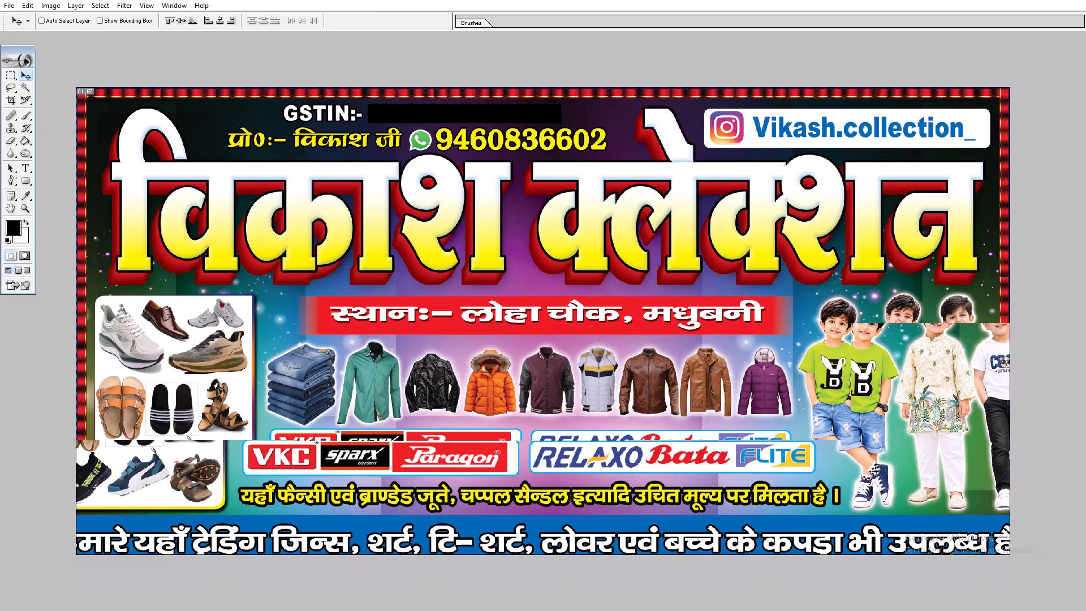
key(Tab)
key(Tab)
key(Tab)
key(shift+Tab)
key(1)
text(20)
key(Tab)
text(36)
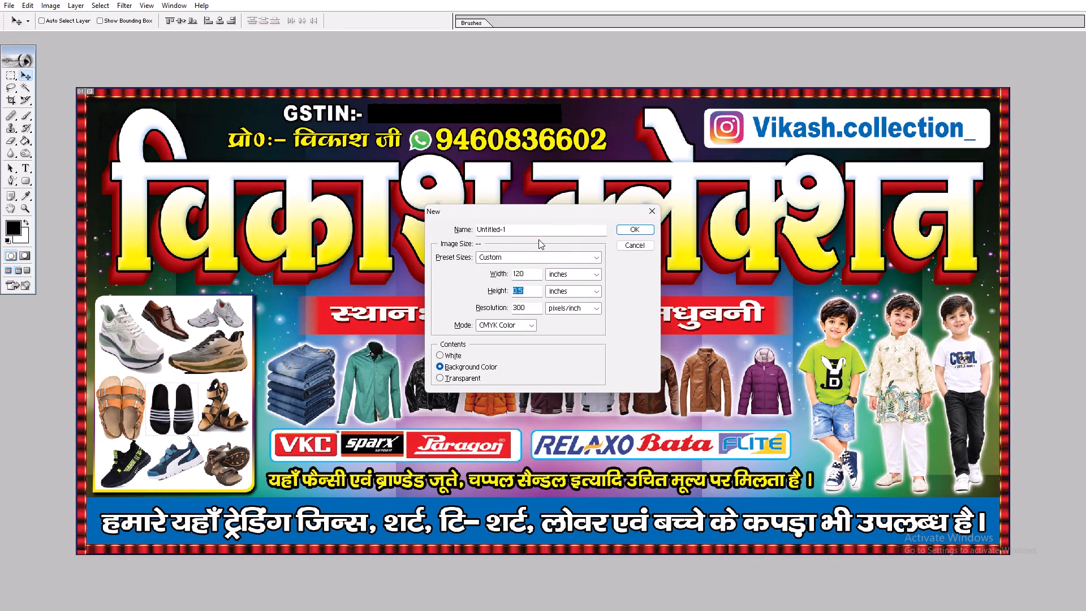
key(Tab)
text(36)
key(Return)
key(Tab)
key(Tab)
key(Tab)
key(7)
key(Tab)
key(7)
key(shift+Tab)
key(Tab)
text(72)
key(shift+Tab)
key(shift+Tab)
key(shift+Tab)
key(shift+Tab)
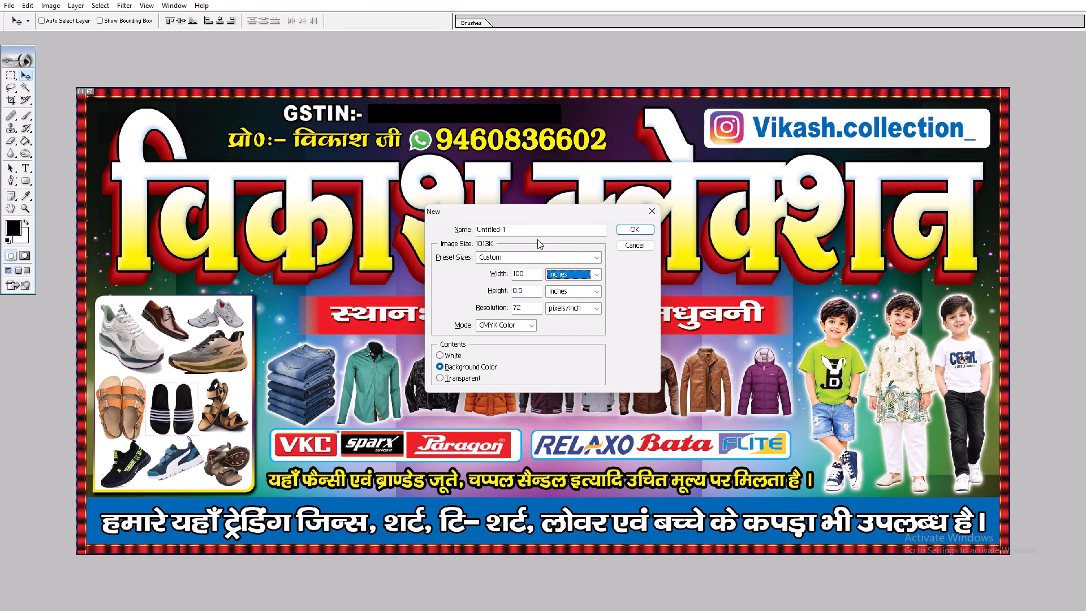
text(120)
key(Tab)
text(36)
key(Tab)
text(36)
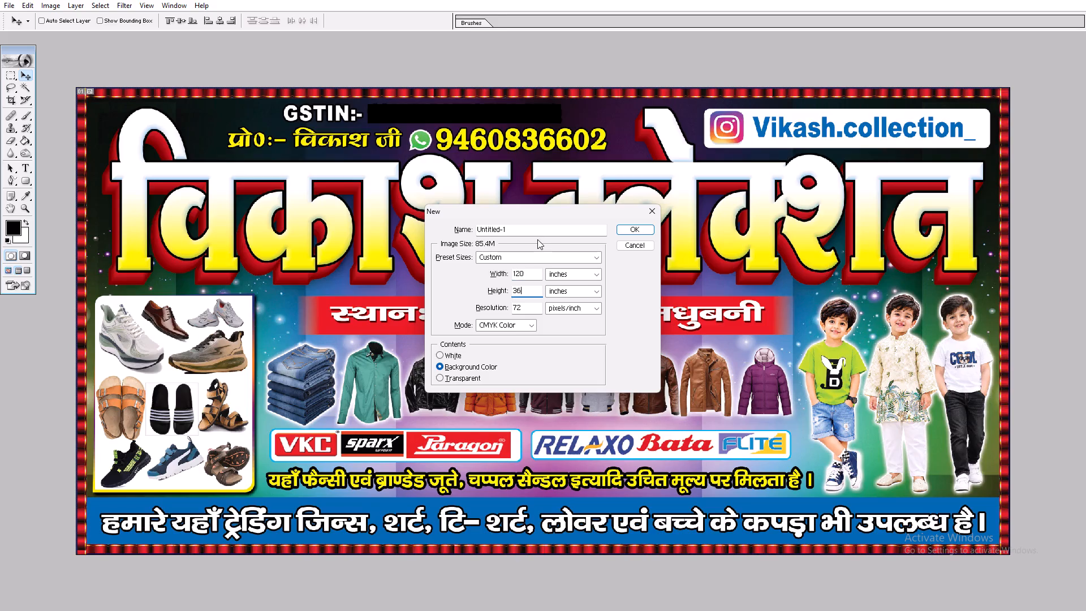
key(Tab)
key(Tab)
key(Return)
Copy the purple-blue sparkle background from the Vikash Collection banner into the new document and position it to cover the canvas.
text(fff)
click(394, 390)
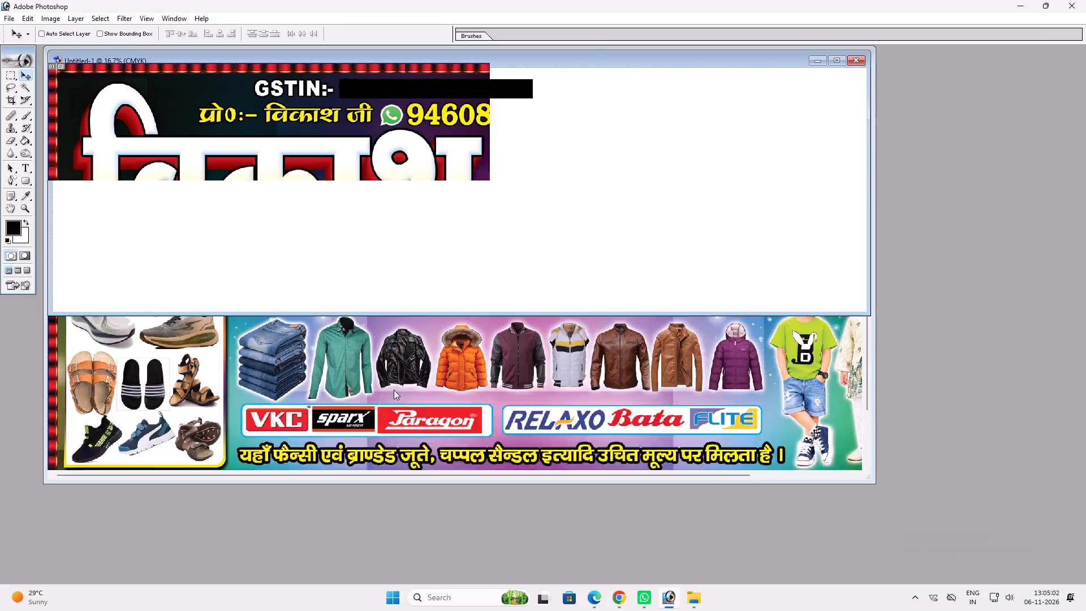
key(f)
key(f)
drag(447, 53, 567, 141)
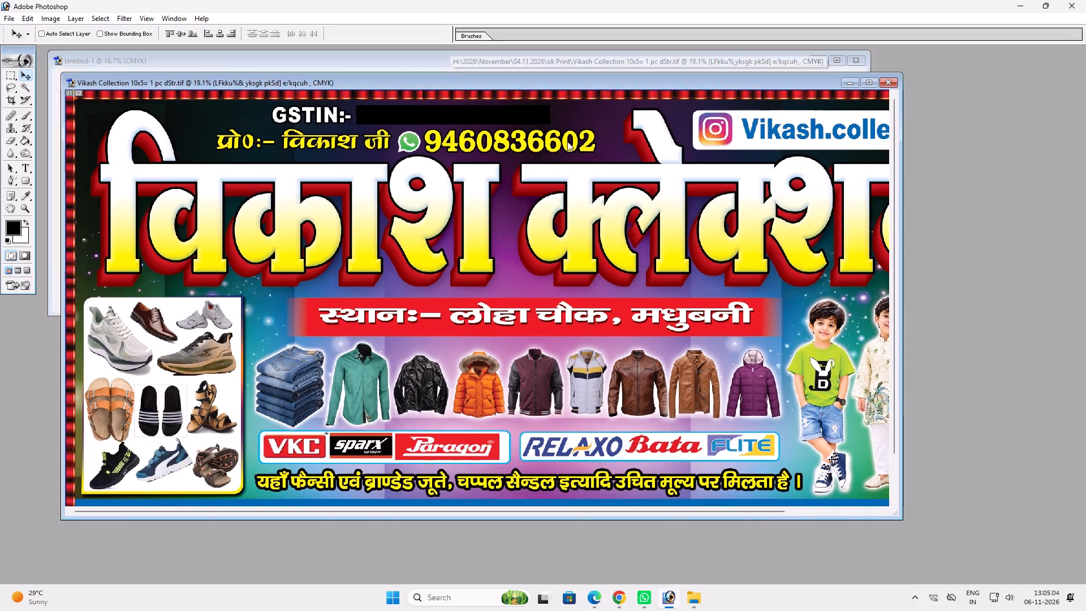
drag(567, 141, 764, 233)
ctrl+click(485, 284)
drag(485, 282, 269, 140)
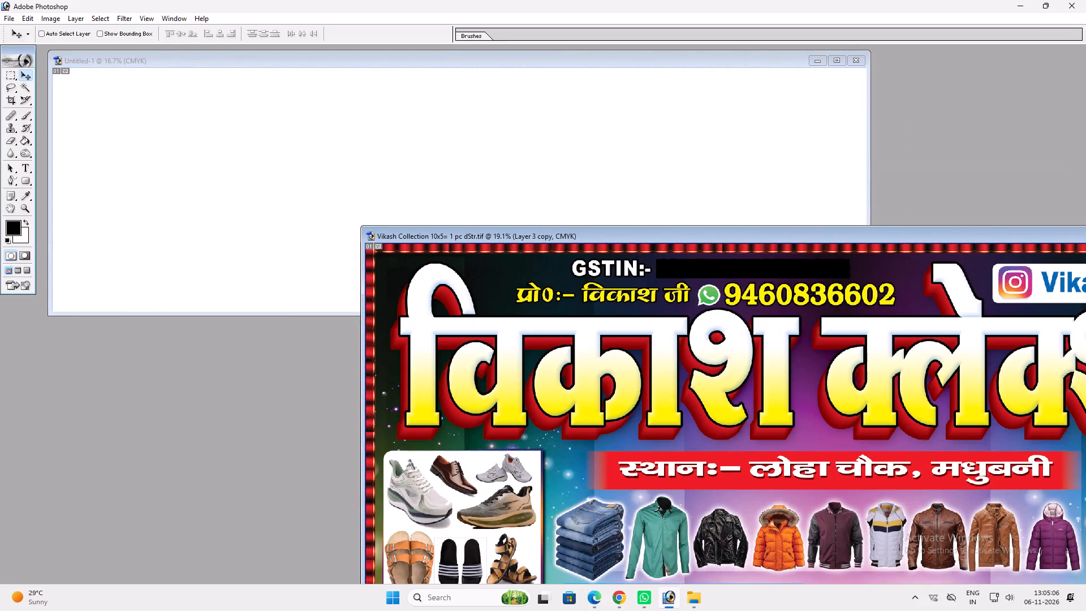
ctrl+click(502, 300)
drag(502, 300, 136, 144)
double_click(488, 54)
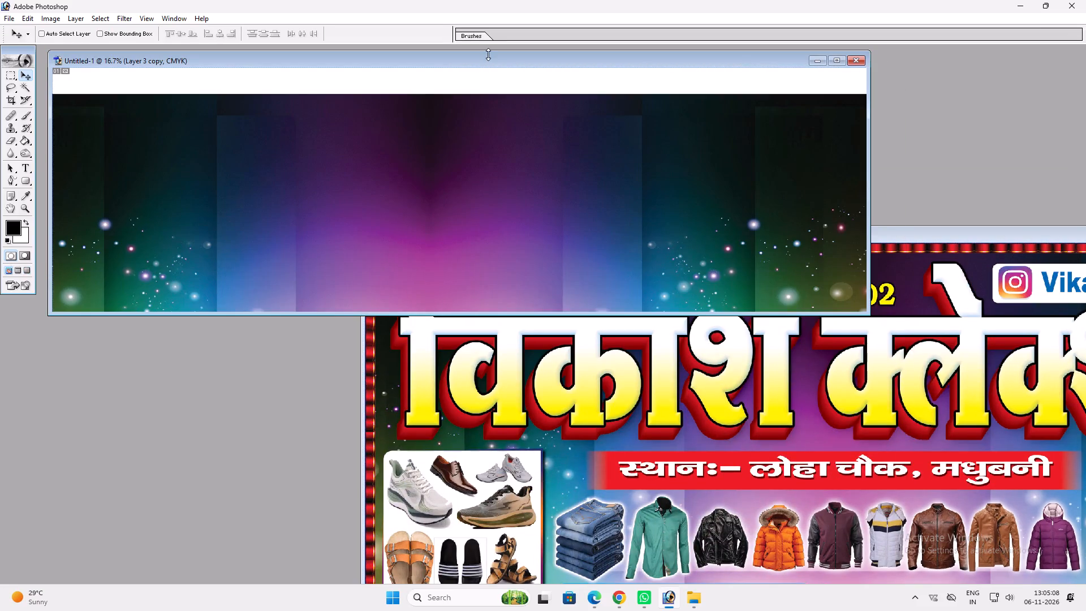
double_click(481, 58)
key(v)
drag(506, 272, 510, 239)
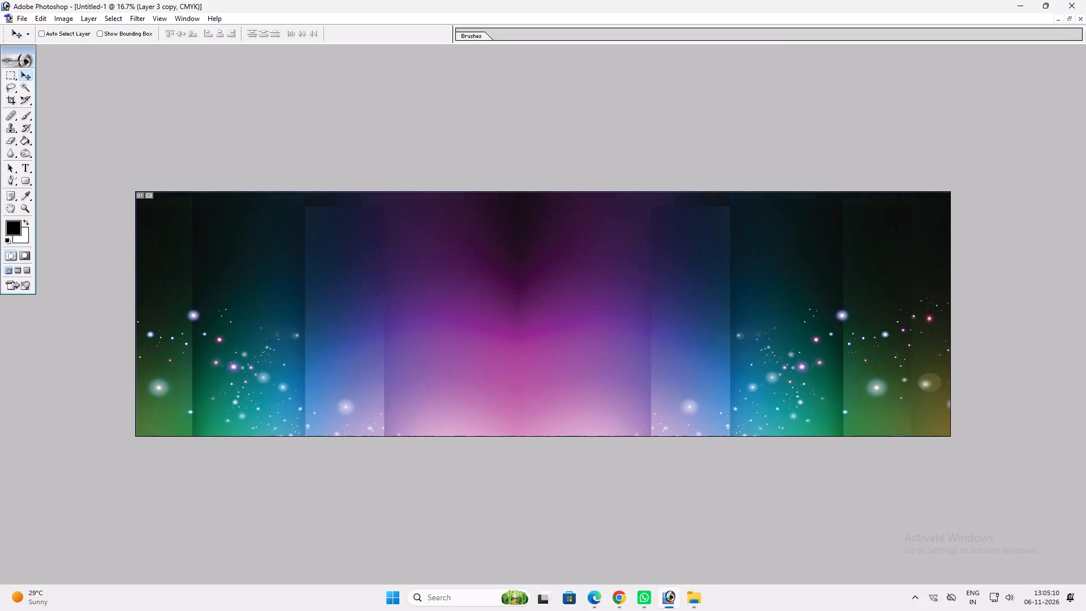
Copy the red border strip from the Vikash Collection banner into the new document and place it along the canvas's top edge.
text(ff)
key(f)
click(686, 351)
ctrl+click(592, 245)
drag(594, 245, 369, 136)
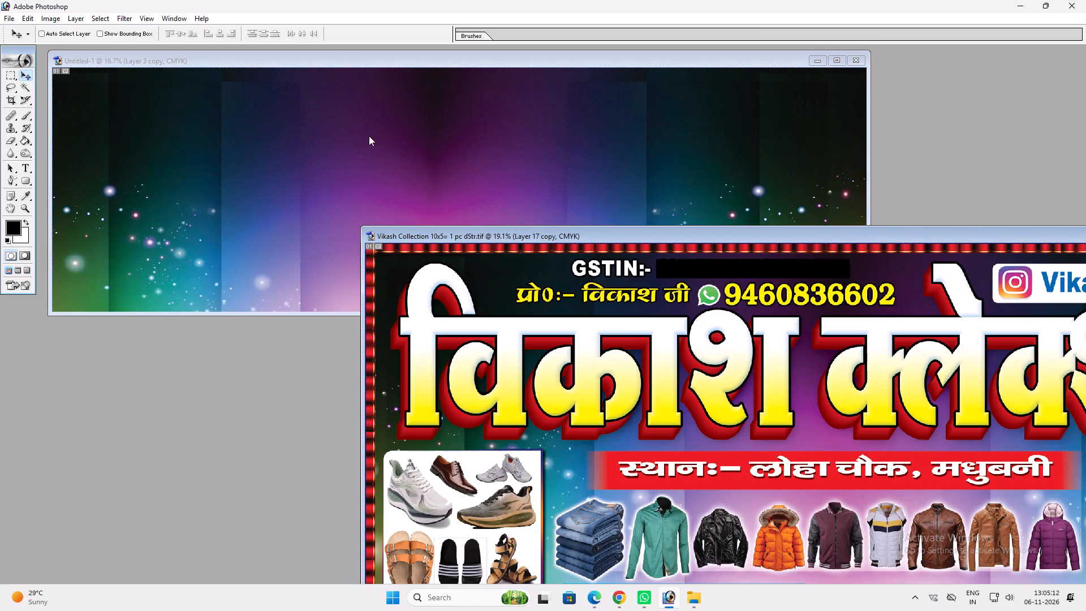
drag(369, 136, 364, 134)
drag(525, 241, 503, 235)
drag(507, 241, 398, 155)
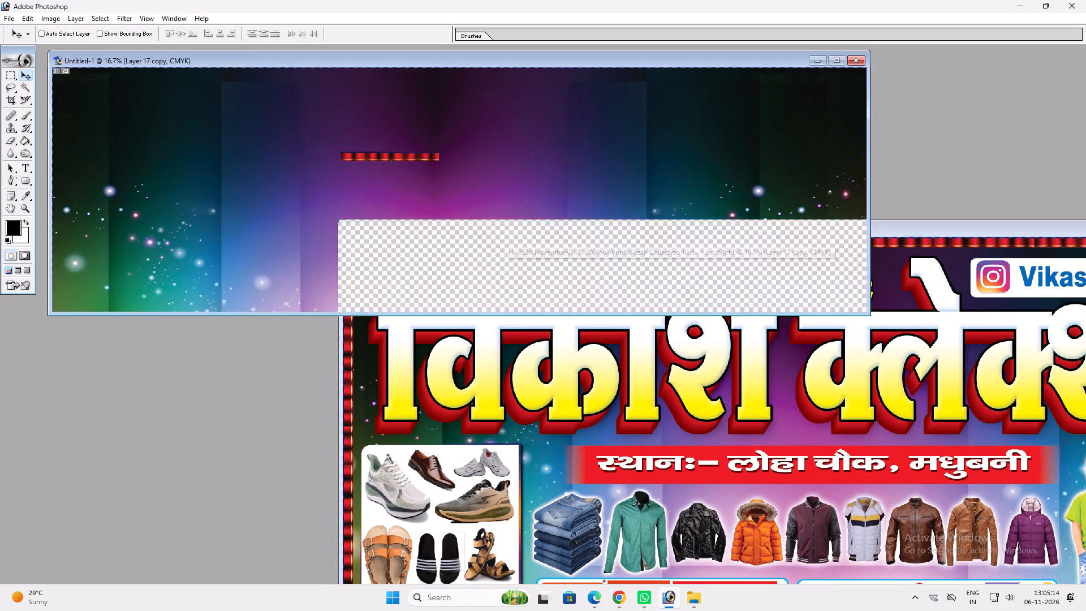
key(v)
double_click(347, 57)
key(v)
drag(531, 239, 310, 172)
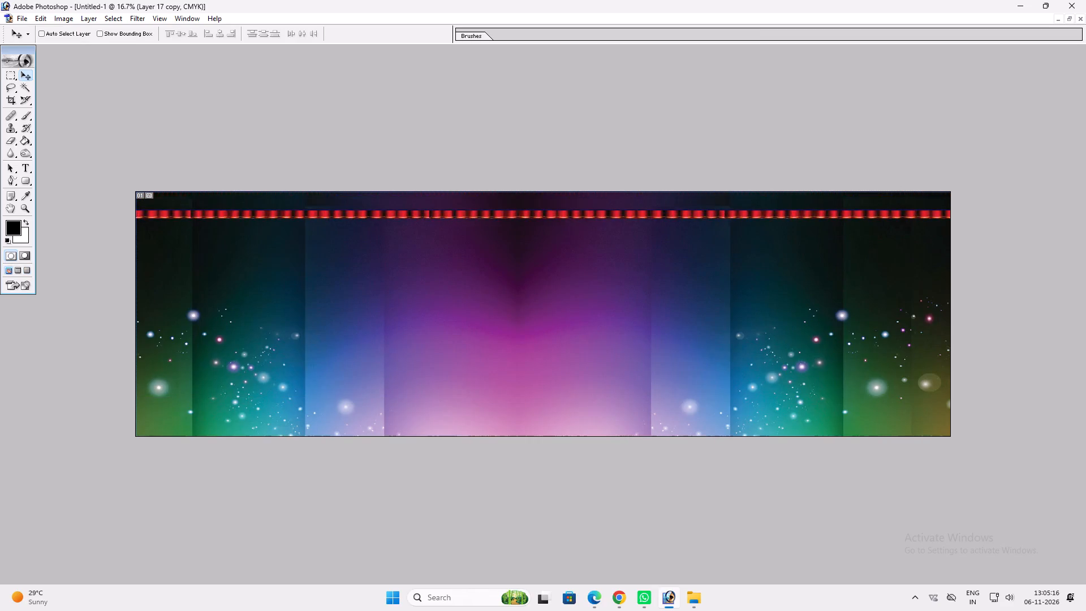
drag(310, 172, 315, 158)
Align the border strip with the canvas's upper-left corner and shorten its overhang beyond the right edge with Free Transform.
scroll(316, 202, up, 5)
key(ctrl+t)
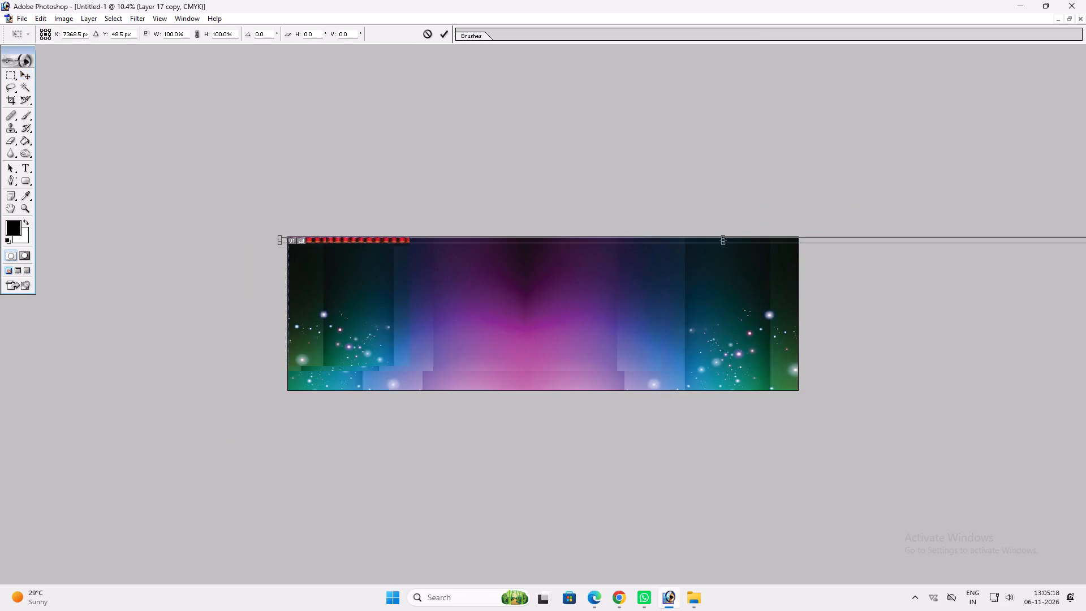
key(Return)
key(v)
key(v)
drag(621, 253, 633, 254)
scroll(630, 272, up, 5)
key(ctrl+t)
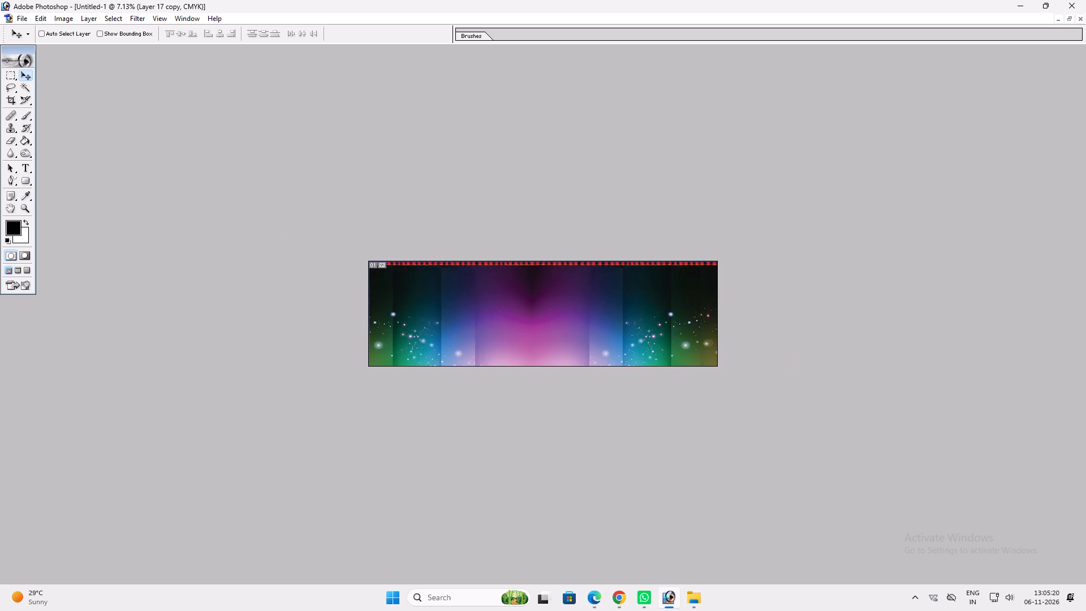
shift+drag(936, 274, 765, 272)
key(shift+Return)
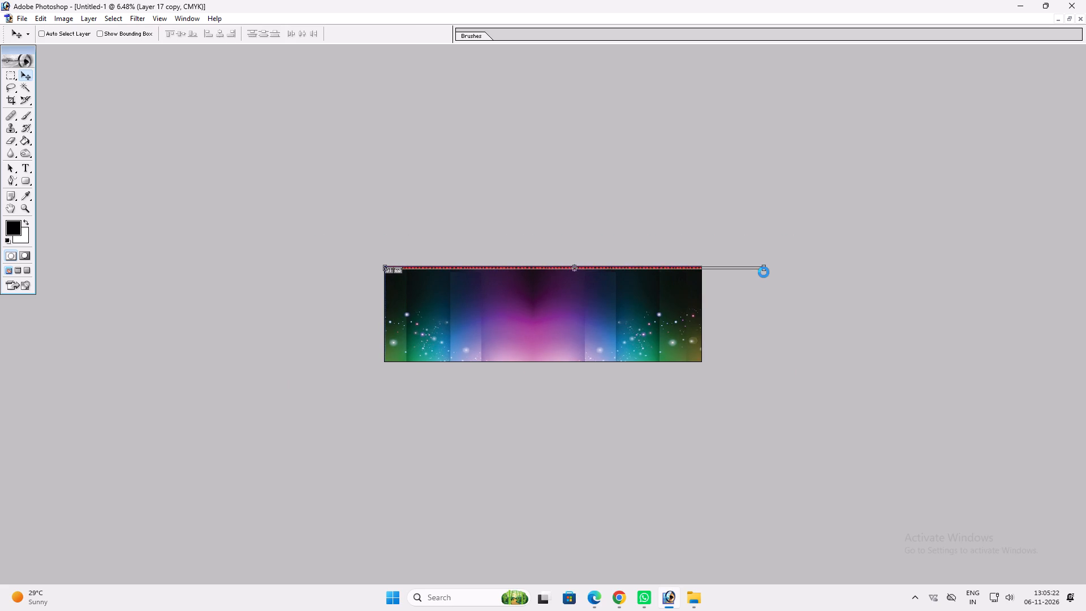
key(ctrl+0)
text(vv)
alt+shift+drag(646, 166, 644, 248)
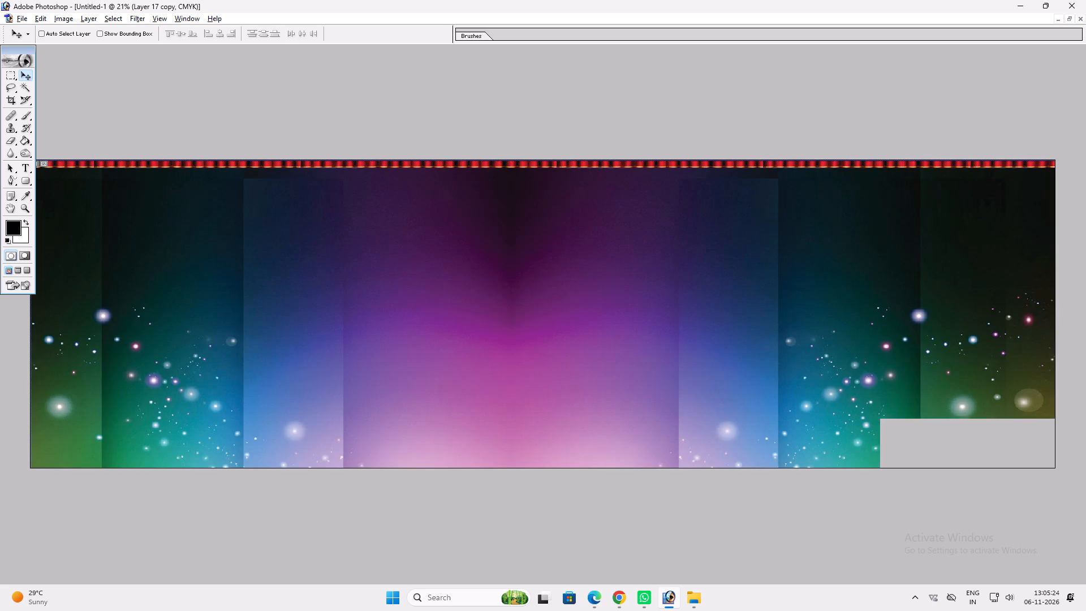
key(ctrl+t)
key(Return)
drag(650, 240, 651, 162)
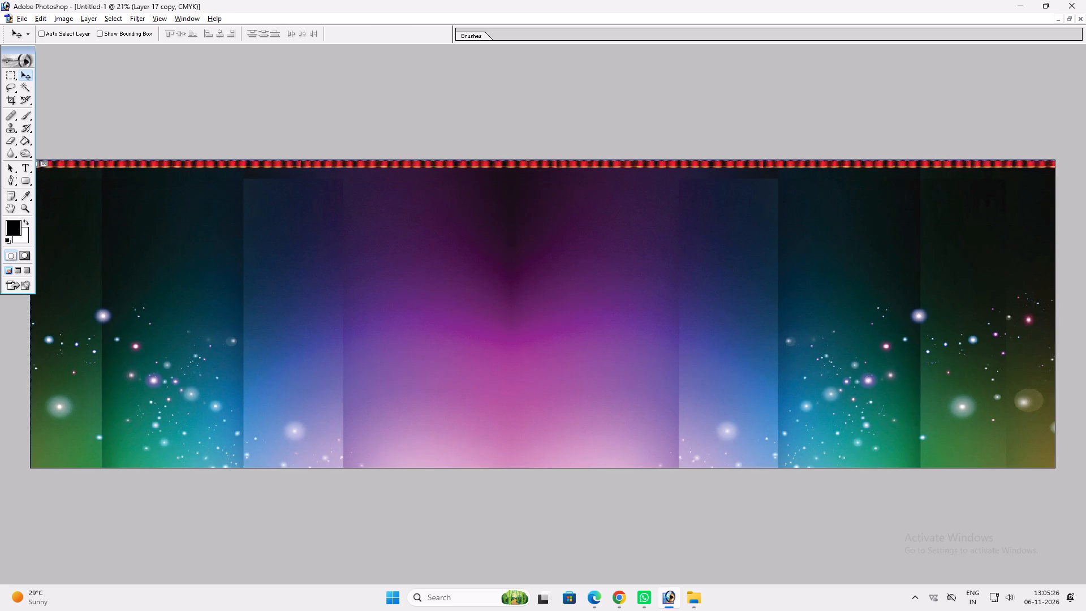
Duplicate the top border strip, flip the copy vertically and place it along the canvas's bottom edge.
alt+shift+drag(649, 165, 649, 264)
key(ctrl+t)
ctrl+right_click(649, 264)
click(711, 412)
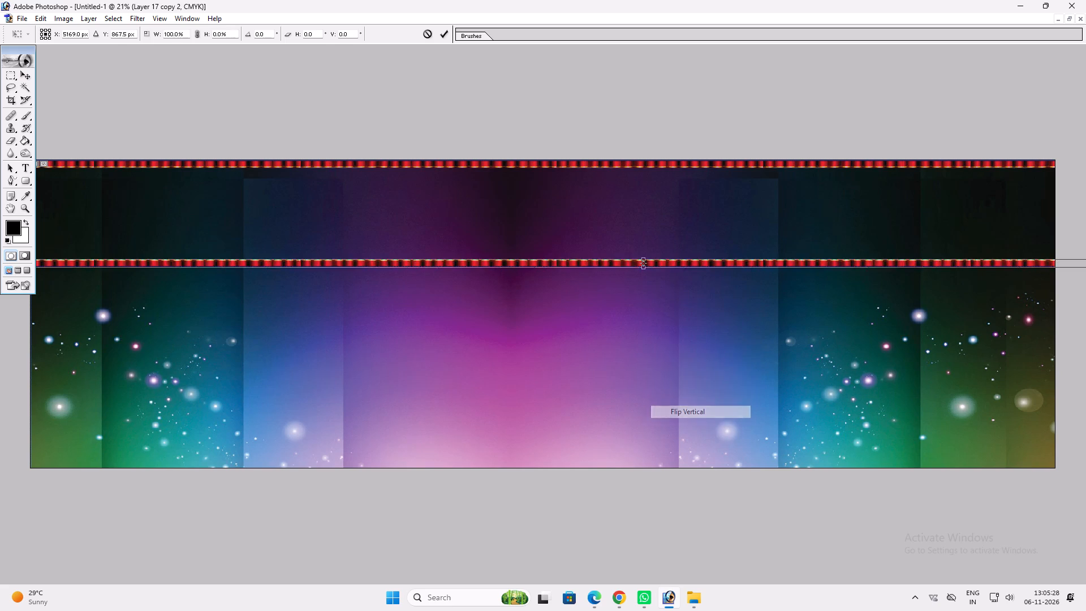
key(Return)
key(v)
key(v)
shift+drag(684, 283, 675, 486)
Duplicate the bottom border strip, rotate the copy 90° counterclockwise and place it along the canvas's right edge.
alt+shift+drag(656, 449, 662, 337)
key(ctrl+t)
ctrl+right_click(663, 337)
click(697, 453)
key(Return)
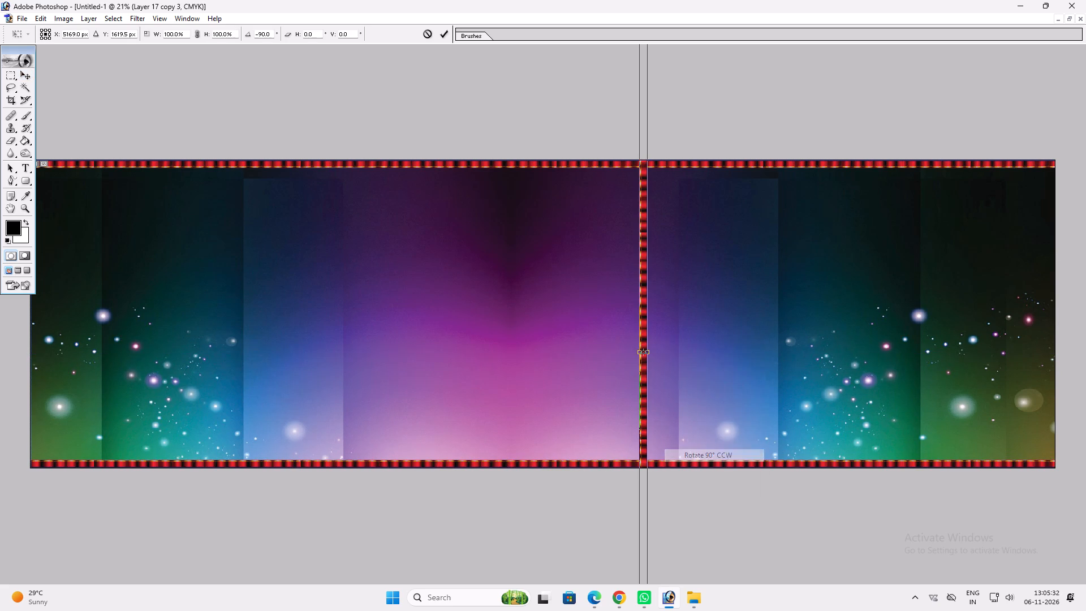
shift+drag(657, 398, 1064, 401)
Duplicate the right border strip, flip the copy horizontally and align it with the canvas's left edge.
alt+shift+drag(1048, 393, 580, 383)
key(ctrl+t)
ctrl+right_click(579, 383)
click(632, 515)
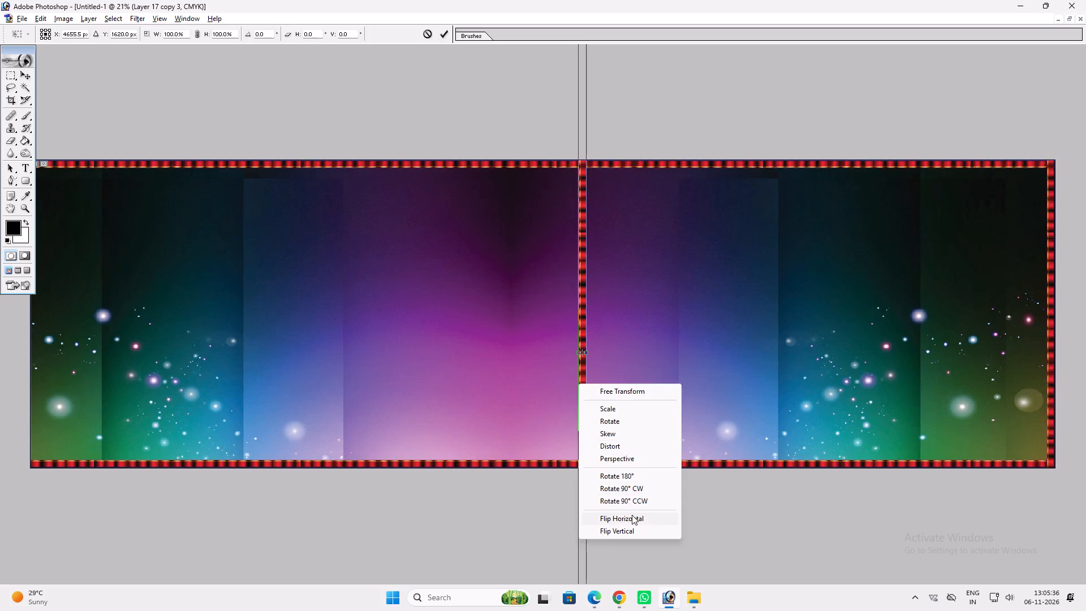
key(Return)
key(v)
shift+drag(600, 385, 49, 346)
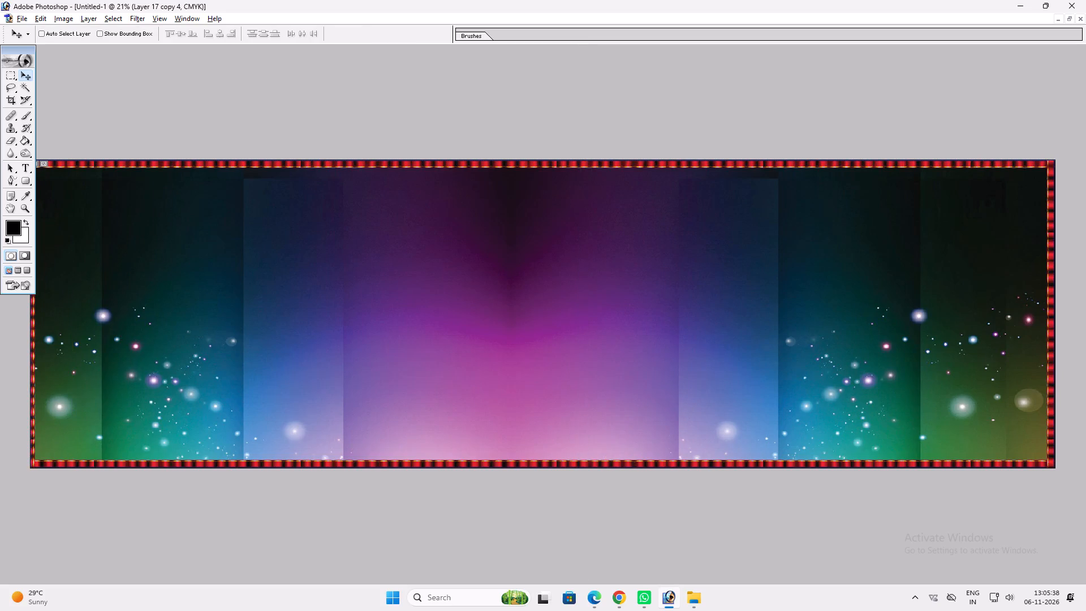
click(45, 369)
key(space)
right_click(79, 362)
drag(101, 372, 109, 375)
key(v)
Copy the large shop title विकाश क्लेक्शन from the Vikash Collection banner into the new document and maximize that document's window.
key(f)
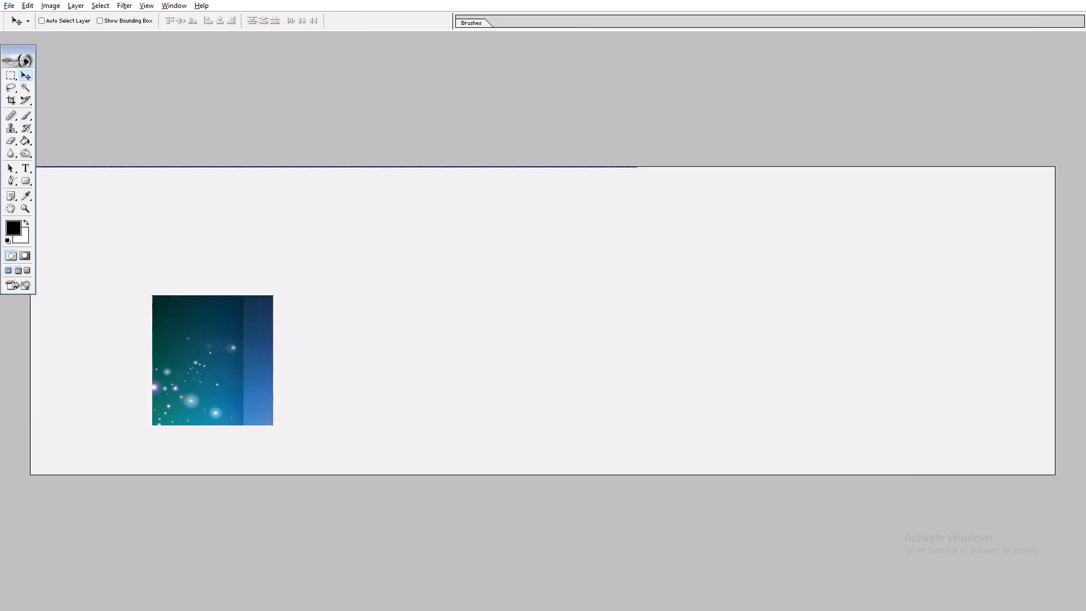
key(f)
key(f)
click(522, 409)
key(v)
ctrl+click(531, 393)
drag(531, 393, 247, 227)
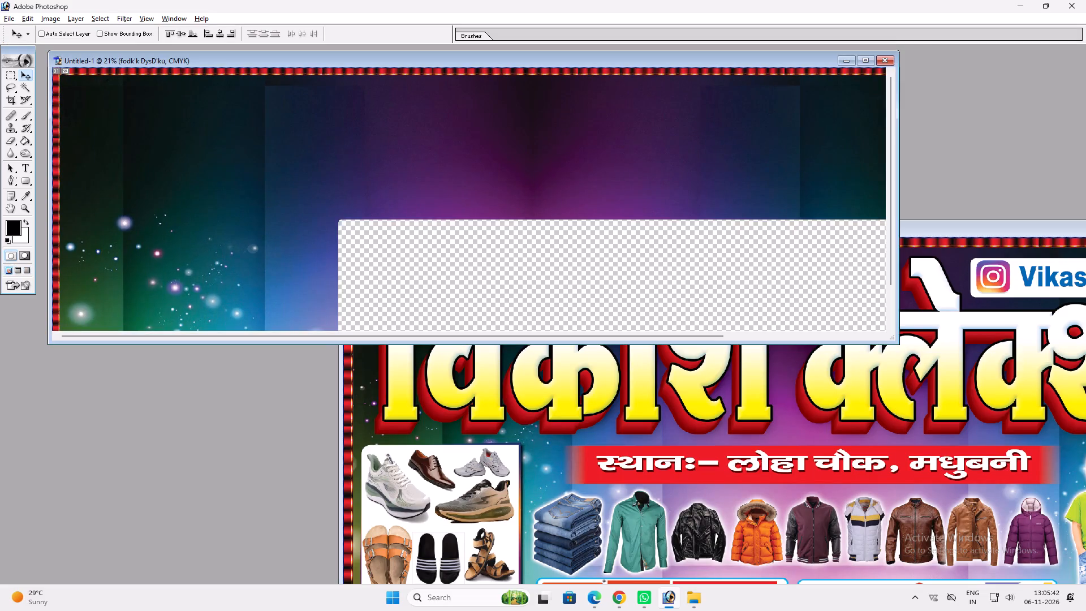
click(867, 62)
Reduce the shop title's height with Free Transform and move it up into the banner's upper half.
key(ctrl+t)
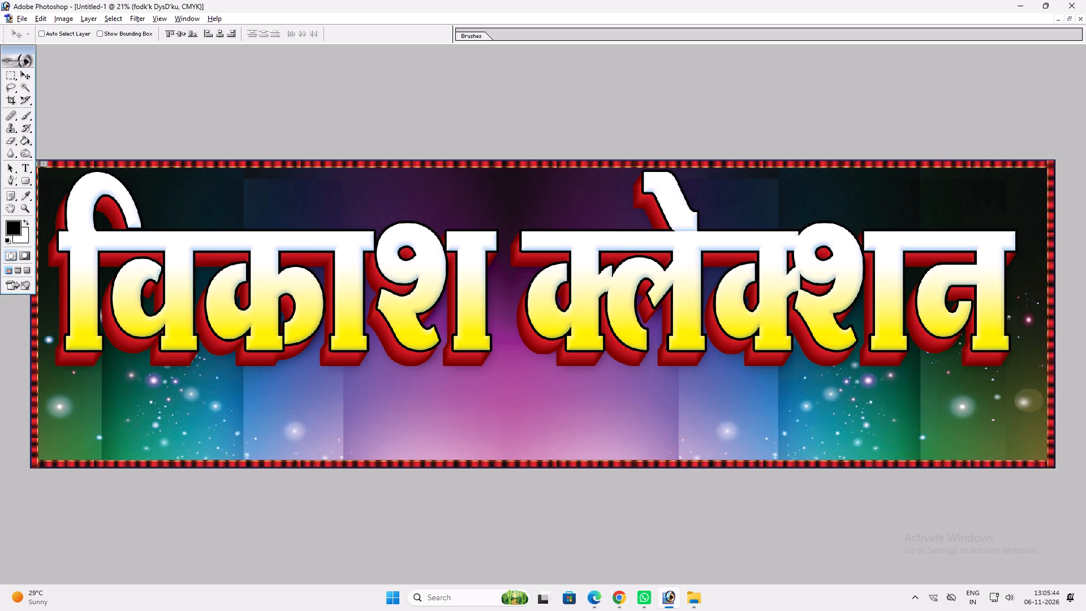
shift+drag(748, 169, 743, 226)
key(shift+Return)
key(v)
drag(662, 299, 661, 292)
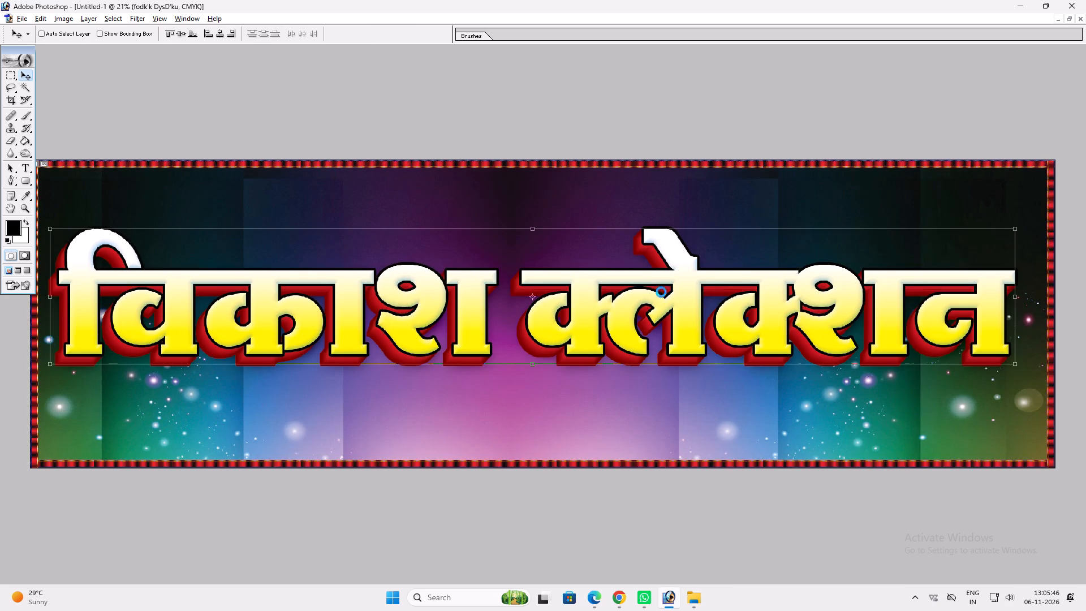
drag(661, 292, 668, 255)
scroll(668, 255, up, 1)
key(v)
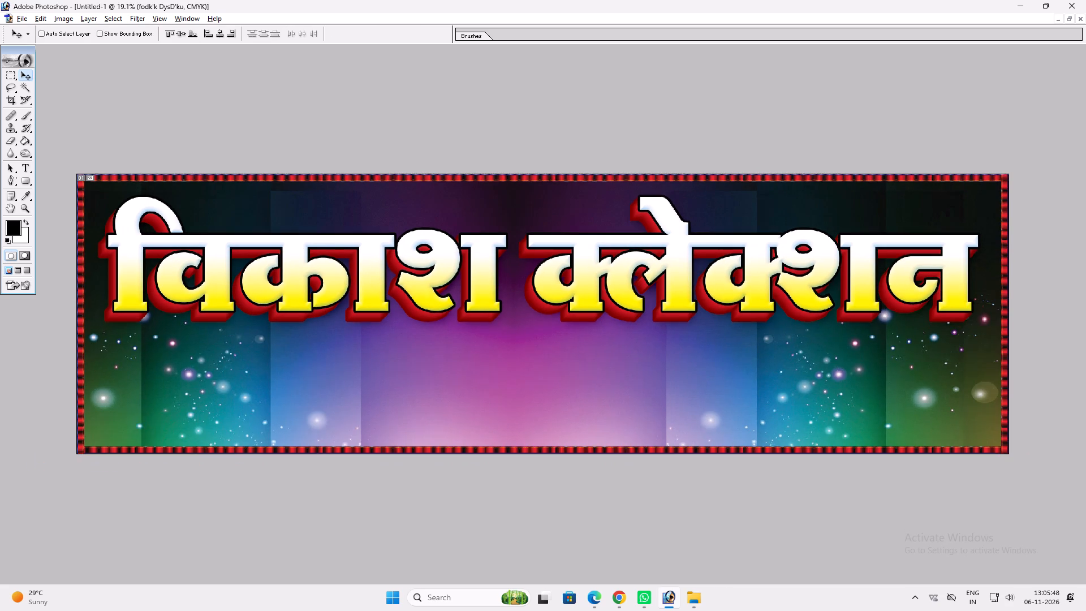
Reduce the size of the black outside stroke on the front white-yellow lettering layer of the shop title.
right_click(670, 254)
click(678, 256)
click(683, 257)
key(alt+l)
text(yk)
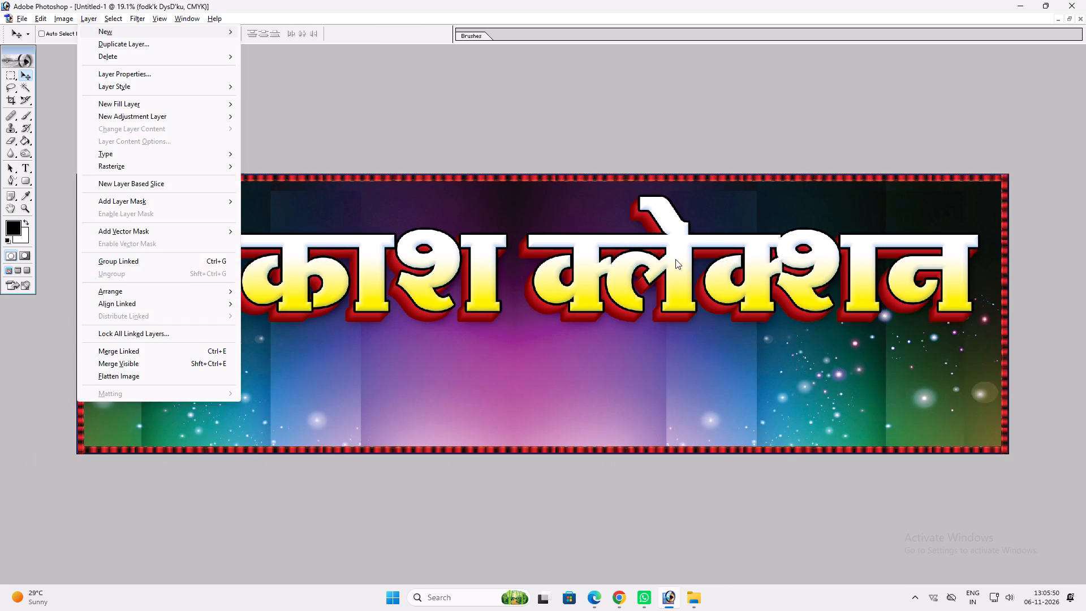
scroll(330, 307, down, 3)
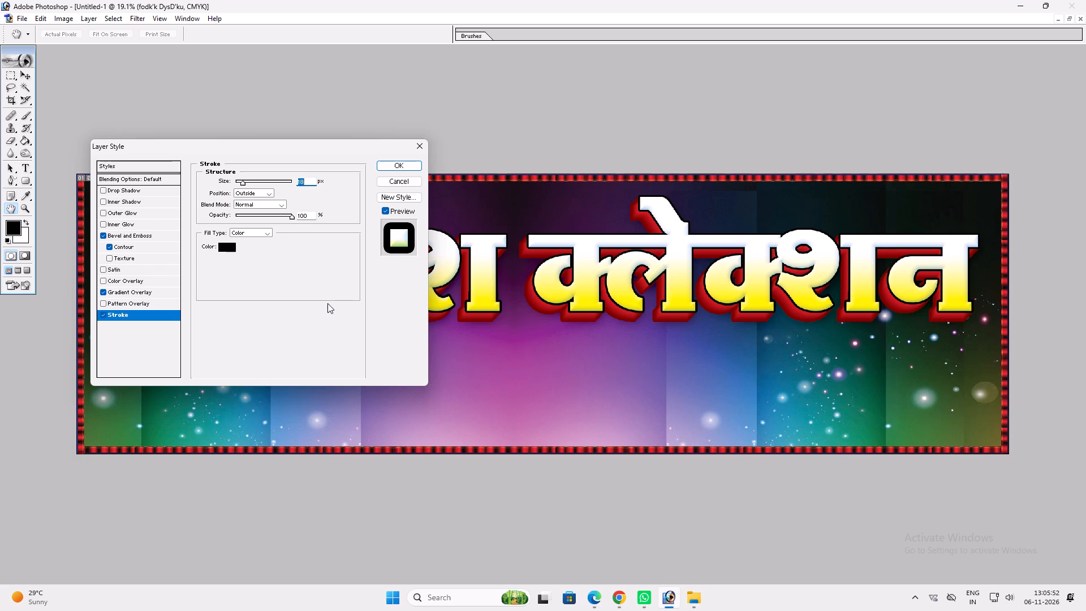
scroll(327, 303, down, 1)
key(Return)
key(v)
key(v)
Reduce the dark red stroke size and shorten the drop shadow distance on the red backing copy of the shop title.
right_click(484, 278)
click(502, 295)
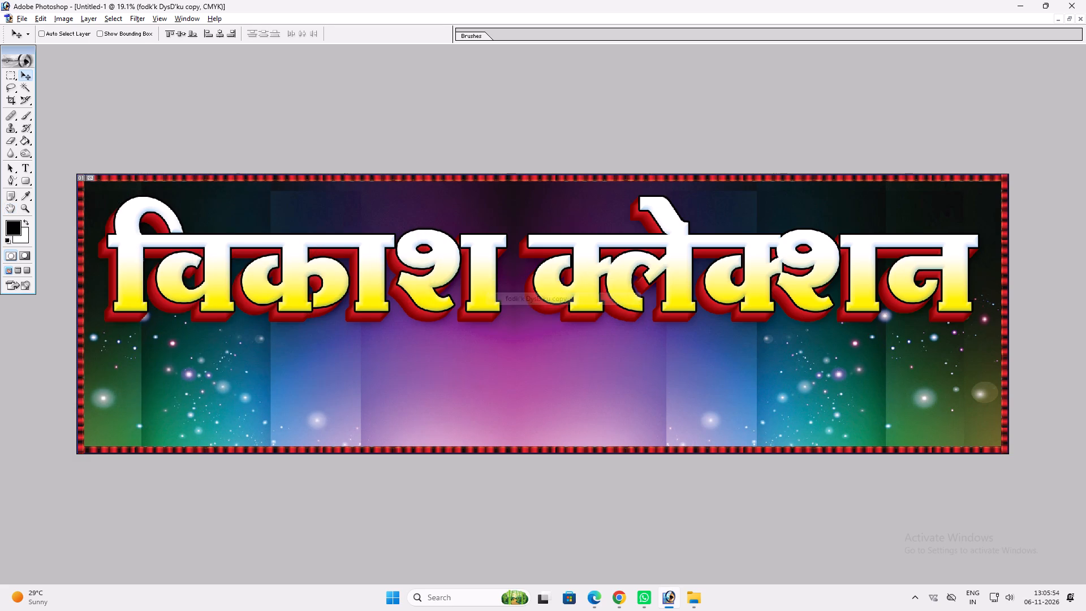
key(alt+l)
text(yk)
scroll(528, 317, down, 2)
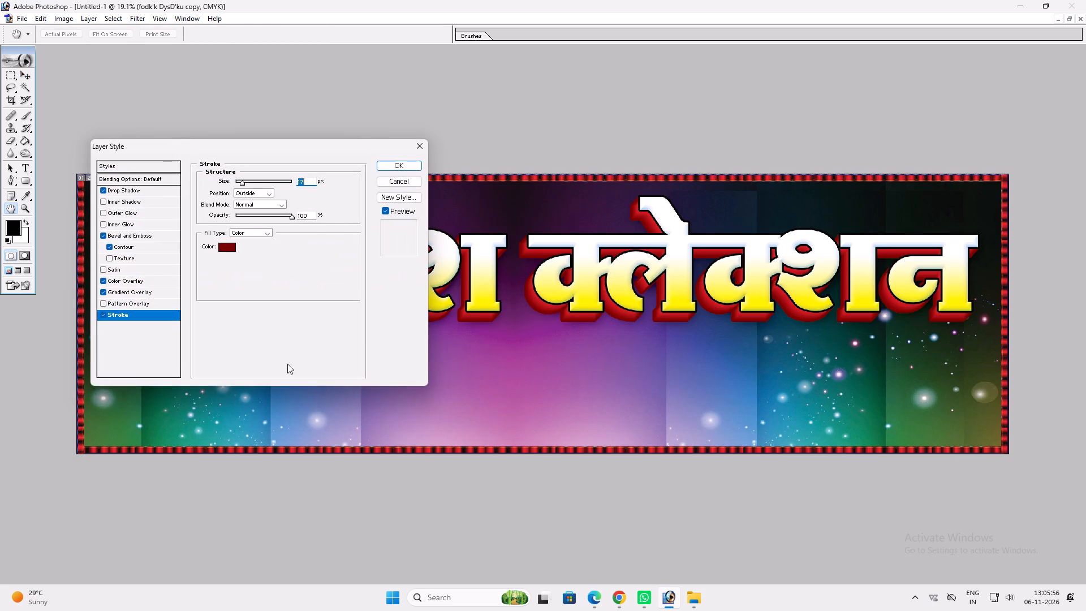
scroll(260, 329, down, 1)
click(153, 187)
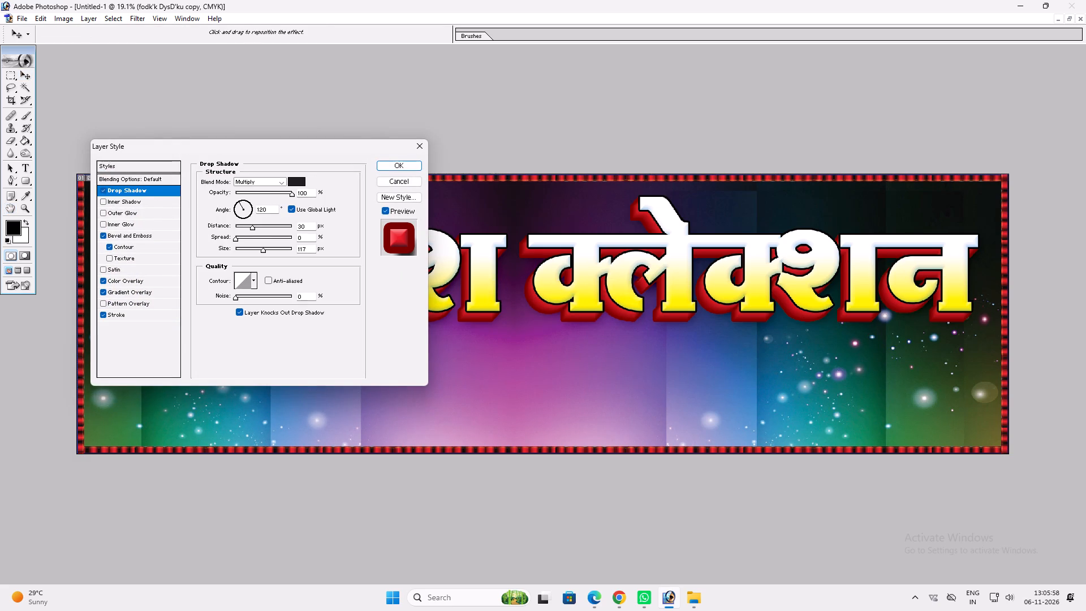
drag(249, 227, 243, 229)
key(Return)
key(v)
Reduce the shop title's height to about 84.8% and stretch it slightly wider toward the banner's right border with Free Transform.
click(308, 272)
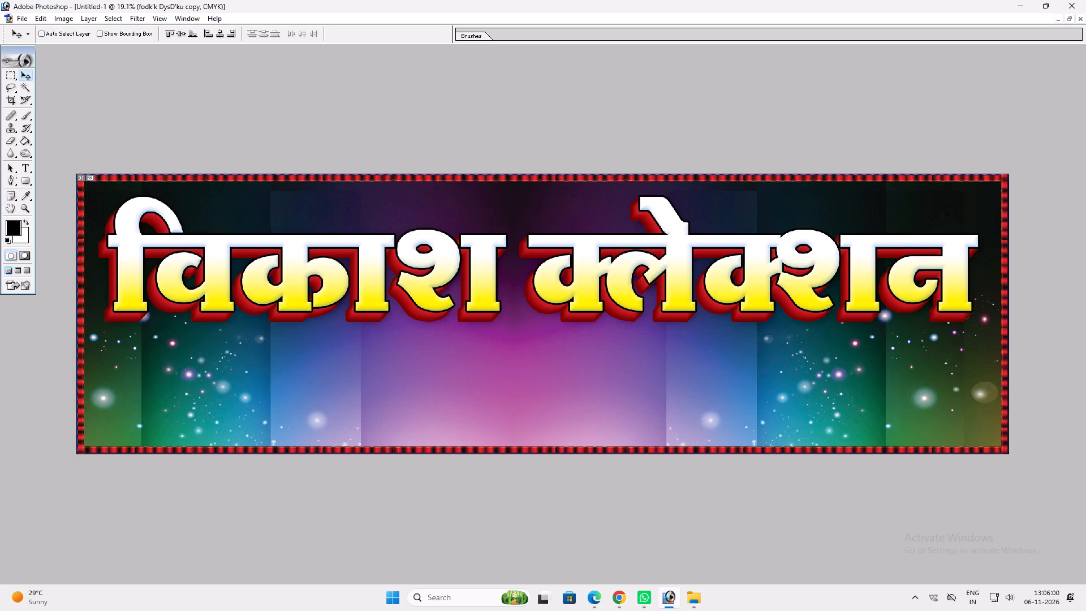
key(ctrl+t)
shift+drag(942, 317, 949, 298)
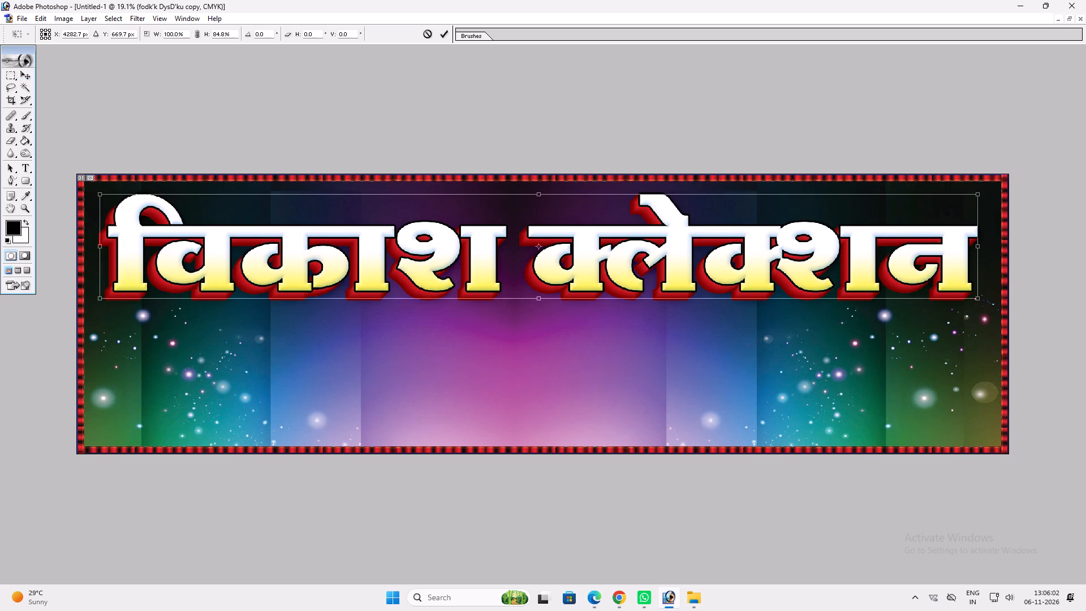
shift+drag(981, 240, 992, 242)
key(shift+Return)
key(v)
key(ctrl+t)
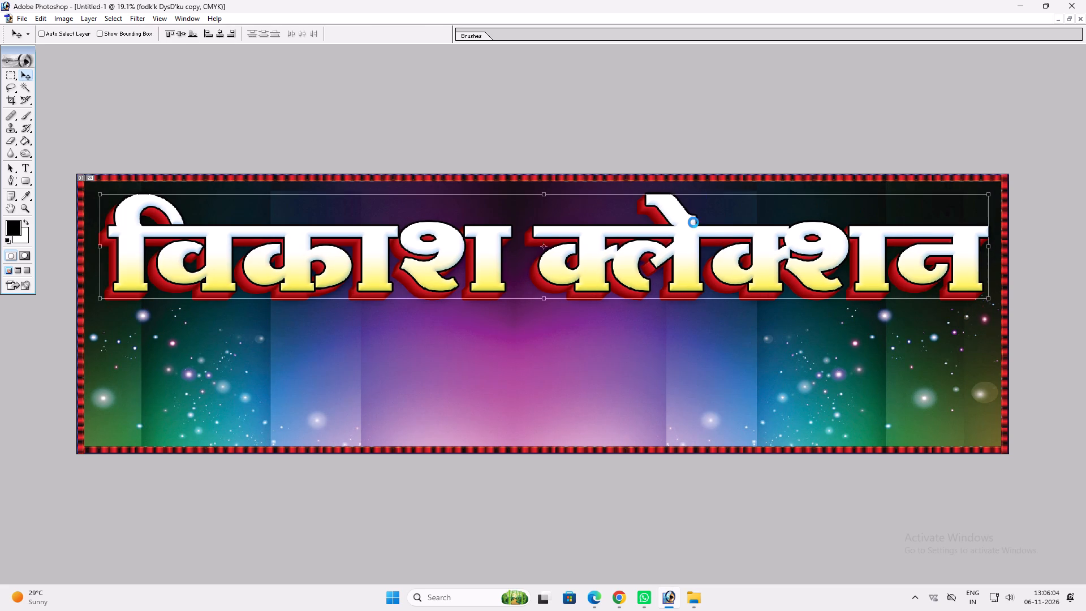
Nudge the shop title slightly up toward the banner's upper border and commit the transform.
shift+drag(691, 198, 694, 190)
key(Return)
Copy the linked GSTIN and proprietor contact lines from the Vikash Collection 10x5 design into the new banner, over the title's first word.
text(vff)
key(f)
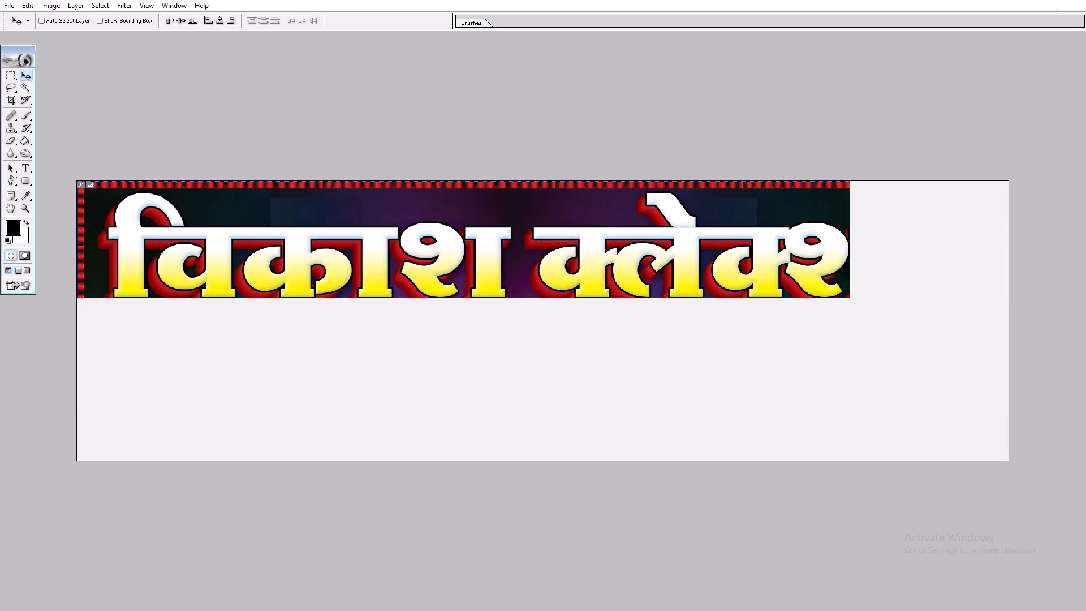
click(1074, 352)
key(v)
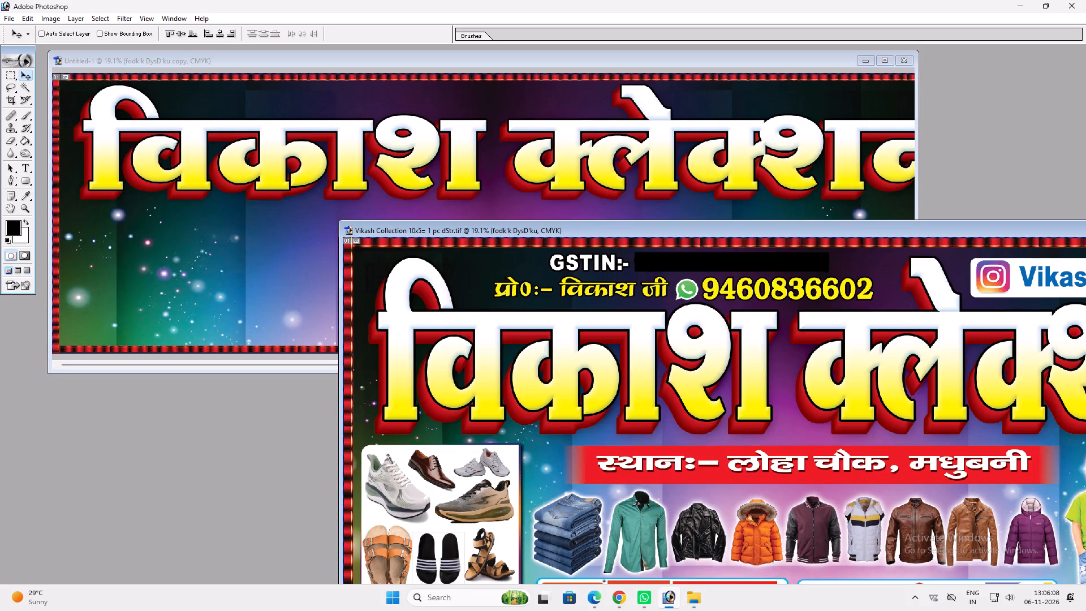
ctrl+click(691, 257)
drag(690, 258, 693, 238)
key(ctrl+z)
ctrl+shift+click(688, 283)
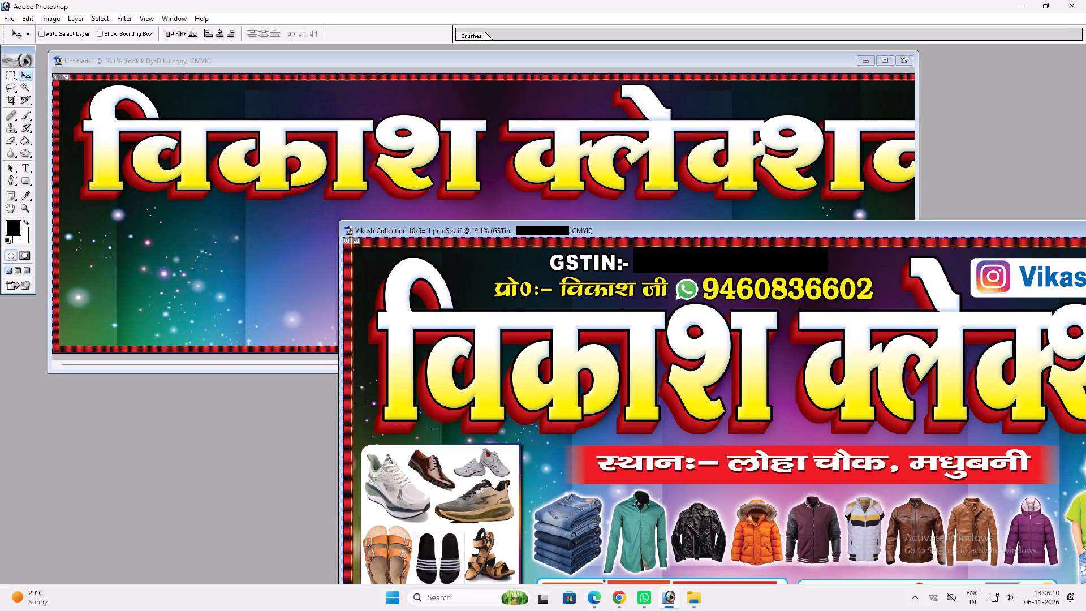
ctrl+shift+click(664, 286)
drag(664, 286, 669, 260)
key(ctrl+z)
ctrl+shift+click(716, 290)
drag(716, 290, 451, 149)
drag(480, 173, 432, 145)
click(949, 352)
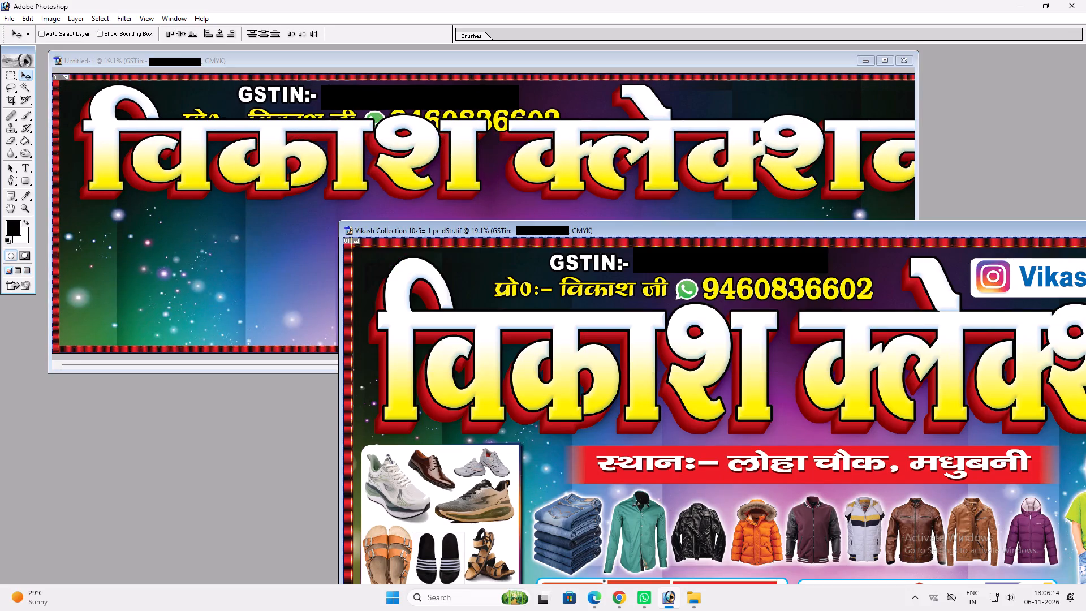
Copy the white Instagram handle badge from the Vikash Collection design into the new banner, above the end of the title.
ctrl+click(988, 287)
drag(988, 287, 945, 290)
key(ctrl+z)
ctrl+shift+click(1016, 268)
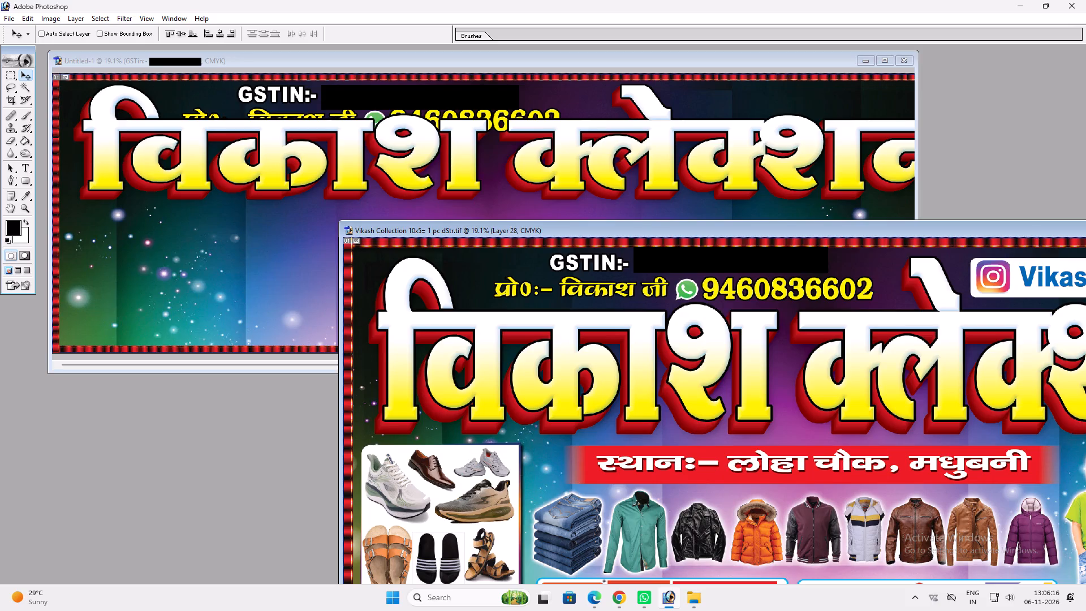
ctrl+shift+click(1024, 274)
drag(1023, 274, 761, 142)
drag(783, 170, 788, 123)
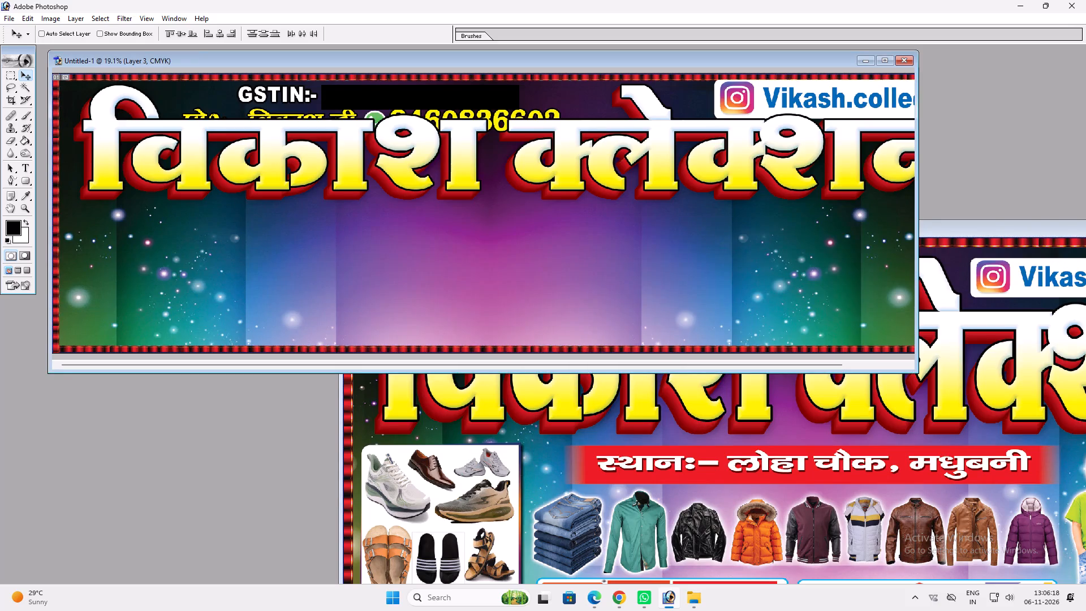
Shrink the Instagram badge with Free Transform and fit it into the banner's upper-right corner above the title.
click(881, 61)
key(ctrl+t)
shift+drag(1029, 221, 946, 210)
key(shift+Return)
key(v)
drag(861, 199, 912, 206)
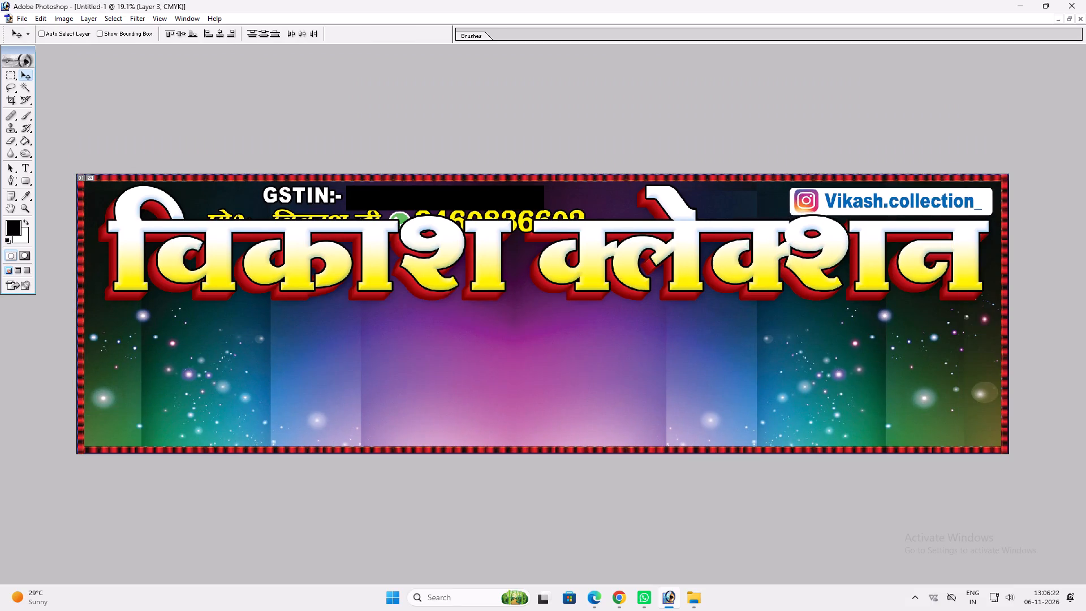
drag(912, 206, 906, 205)
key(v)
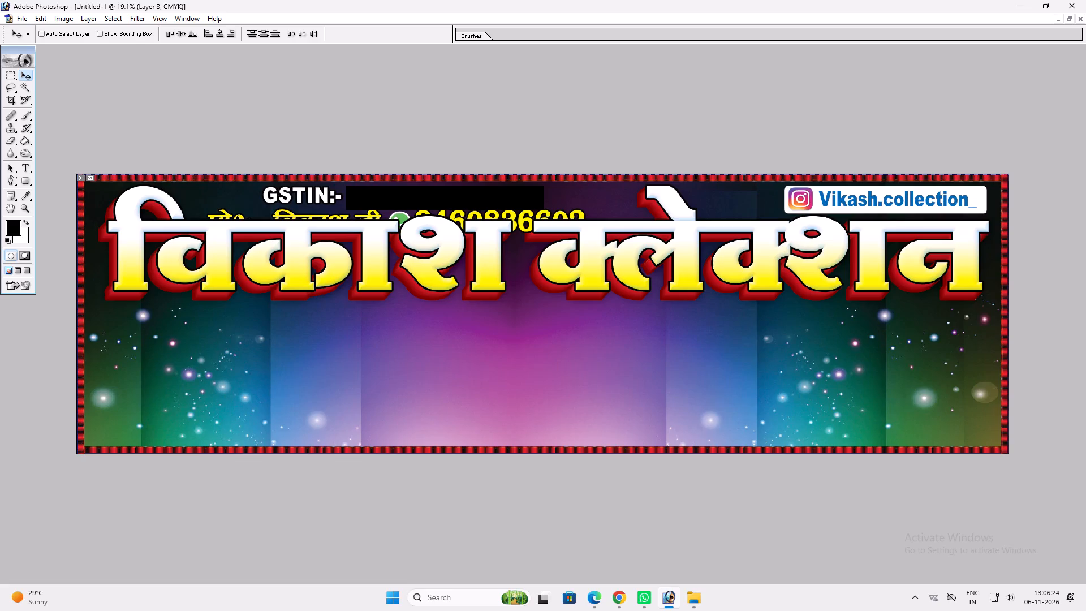
Scale the GSTIN and contact lines together to about 67% and move them above the title near the banner's centre.
ctrl+click(477, 214)
key(ctrl+t)
alt+shift+drag(588, 231, 512, 213)
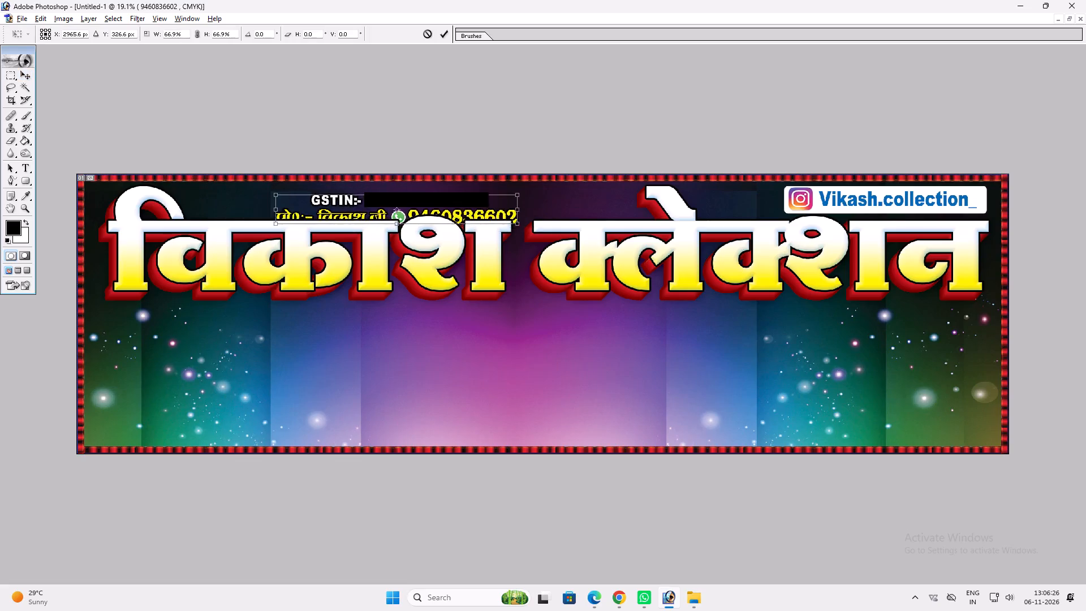
alt+shift+drag(512, 213, 509, 213)
key(shift+Return)
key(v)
drag(468, 212, 575, 203)
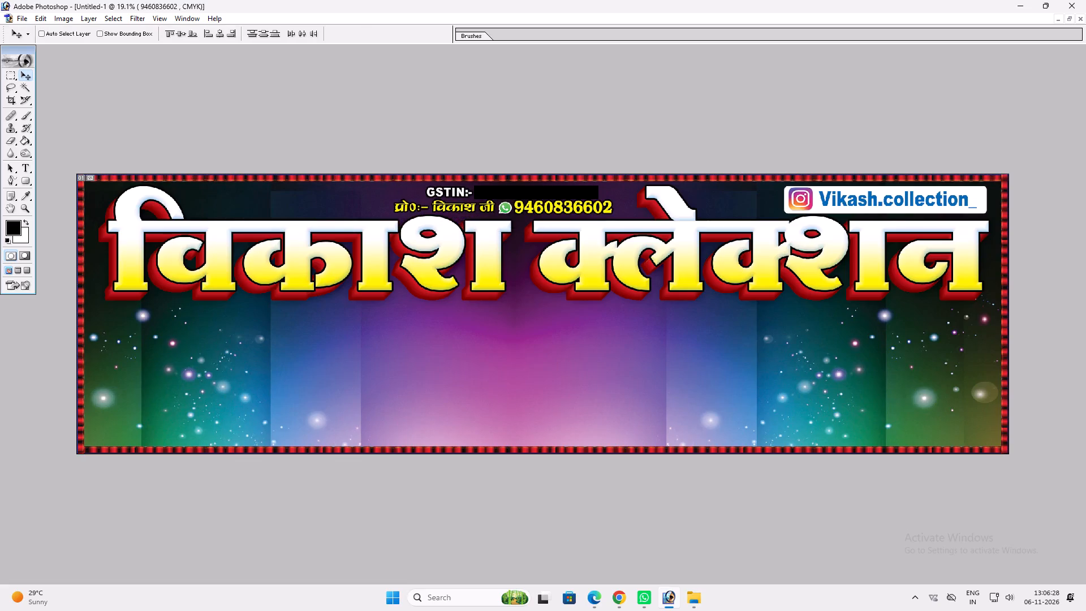
Separate the proprietor contact line from the GSTIN line and move it above the title's first word.
ctrl+shift+right_click(554, 189)
ctrl+shift+right_click(553, 189)
ctrl+shift+click(565, 196)
drag(559, 193, 619, 194)
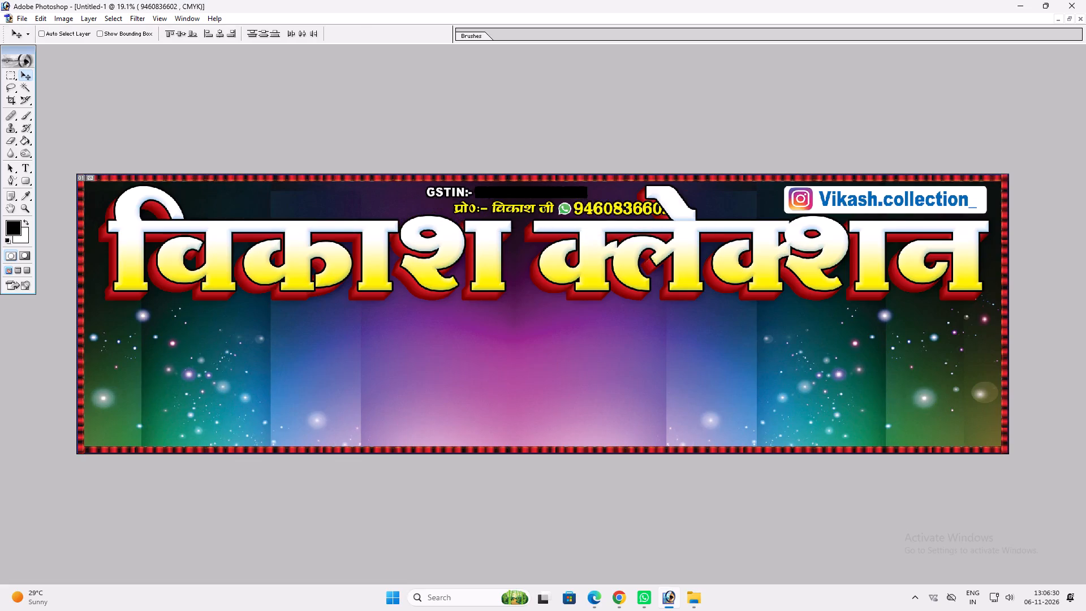
drag(619, 194, 355, 184)
Enlarge the proprietor contact line slightly with Free Transform so it reaches the start of the GSTIN line.
key(ctrl+t)
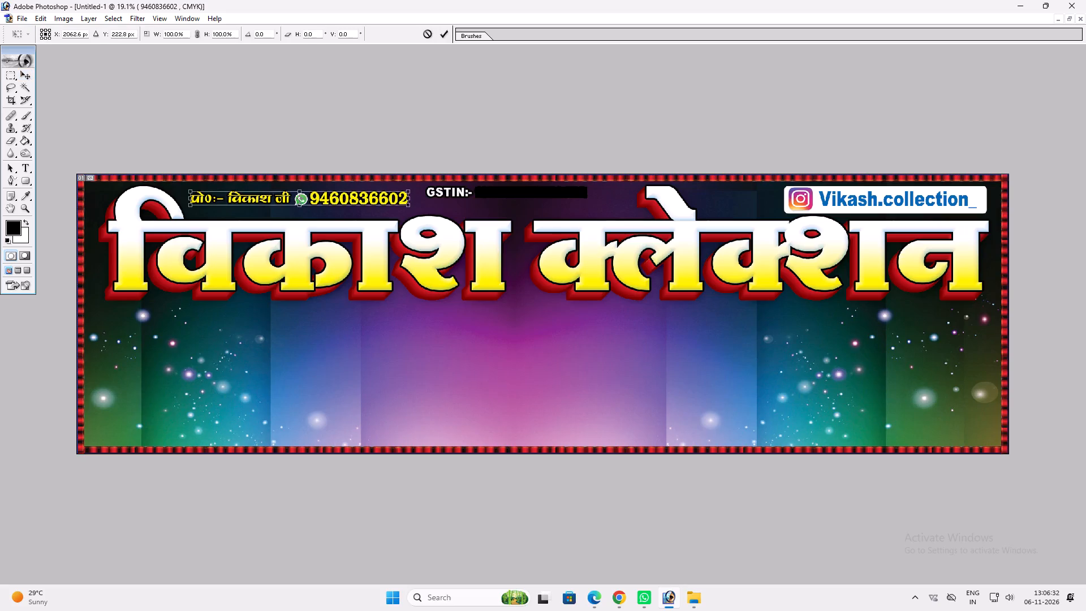
shift+drag(407, 204, 425, 205)
shift+click(406, 208)
key(shift+Return)
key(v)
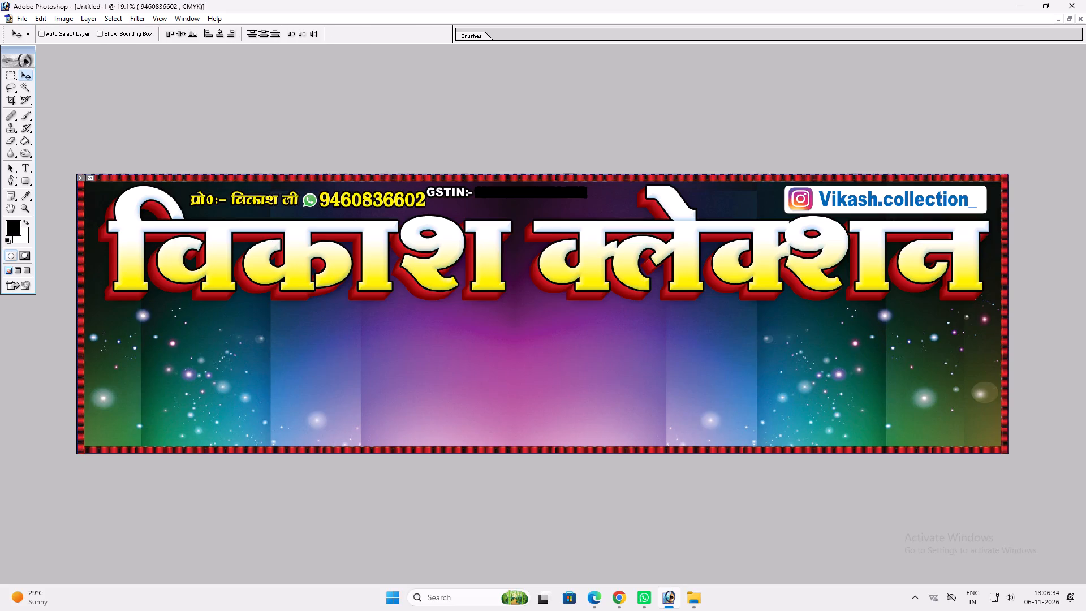
Place the GSTIN line beside the contact line and enlarge it to fill the gap before the title's second-word stroke.
ctrl+click(441, 193)
drag(441, 193, 477, 204)
key(ctrl+t)
shift+drag(462, 194, 440, 177)
shift+drag(545, 199, 552, 196)
key(Return)
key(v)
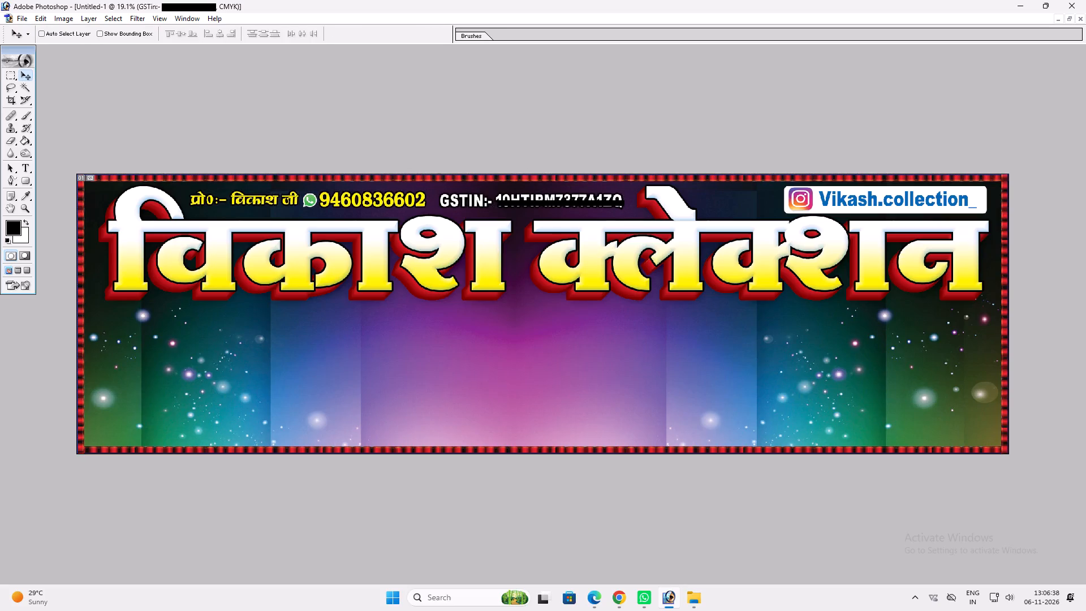
click(485, 199)
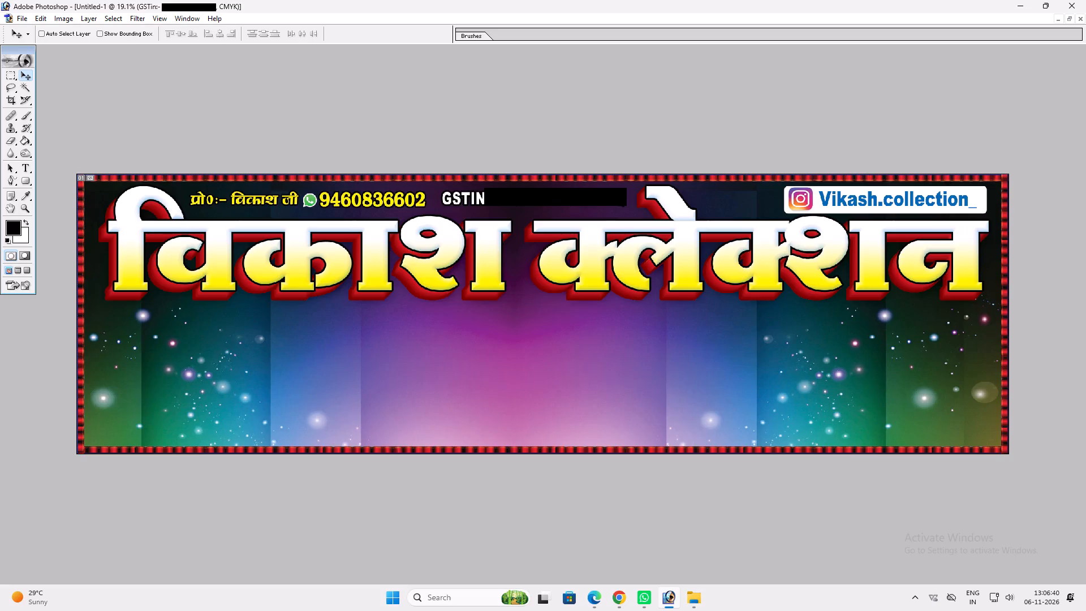
click(584, 200)
Copy the red location strip from the Vikash Collection design into the new banner, just below the shop title.
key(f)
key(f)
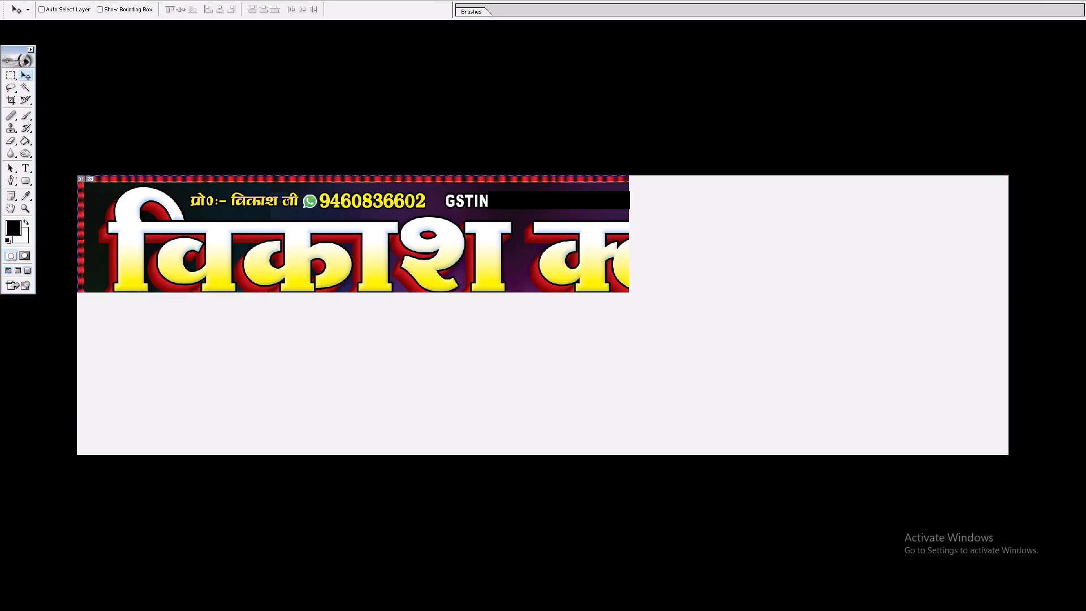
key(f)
click(904, 454)
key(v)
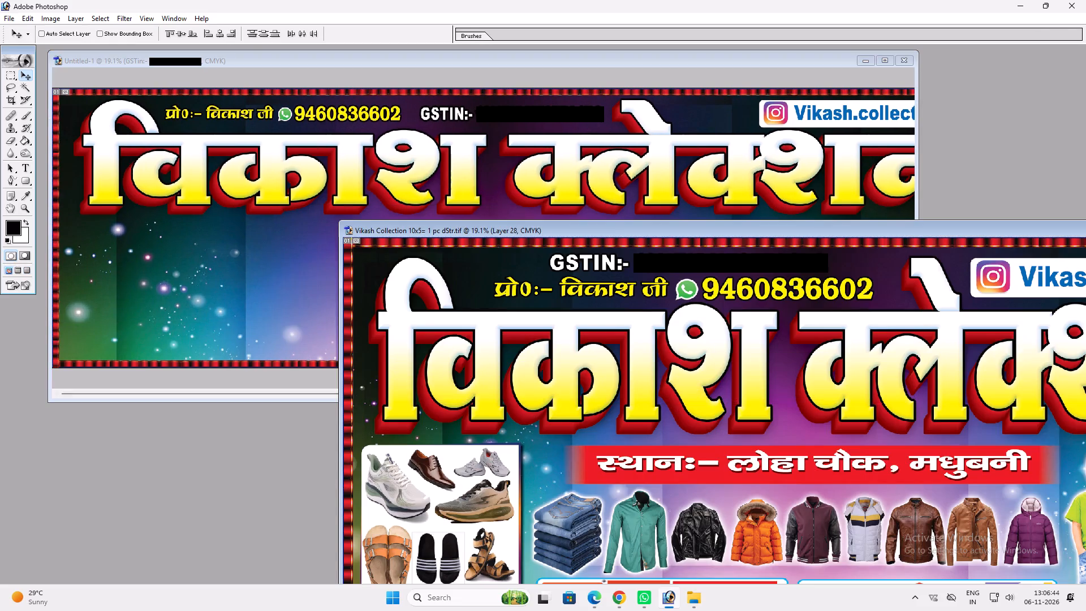
ctrl+click(776, 459)
drag(775, 459, 819, 401)
key(ctrl+z)
drag(821, 438, 359, 216)
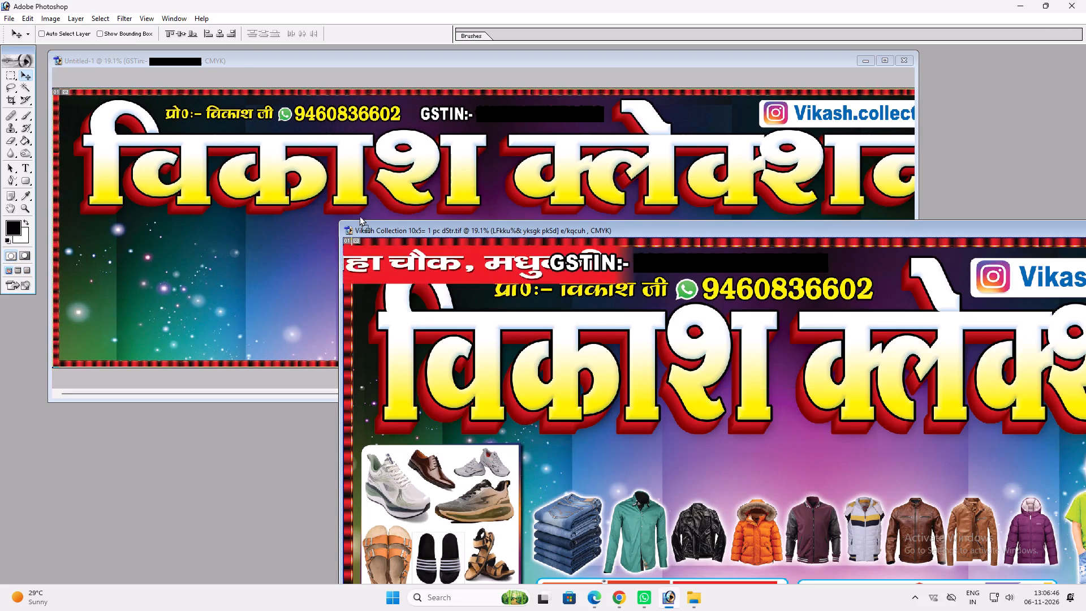
drag(359, 216, 322, 210)
drag(305, 217, 456, 226)
Shrink the red location strip with Free Transform in two passes and reposition it close beneath the title.
key(ctrl+t)
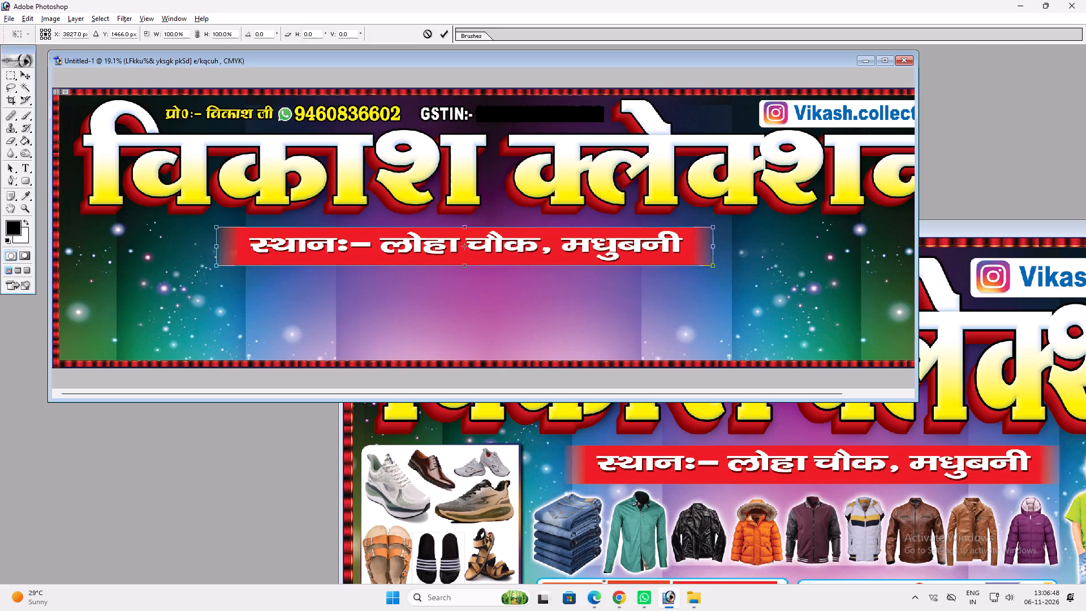
alt+shift+drag(712, 260, 598, 239)
key(Return)
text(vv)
drag(579, 248, 618, 244)
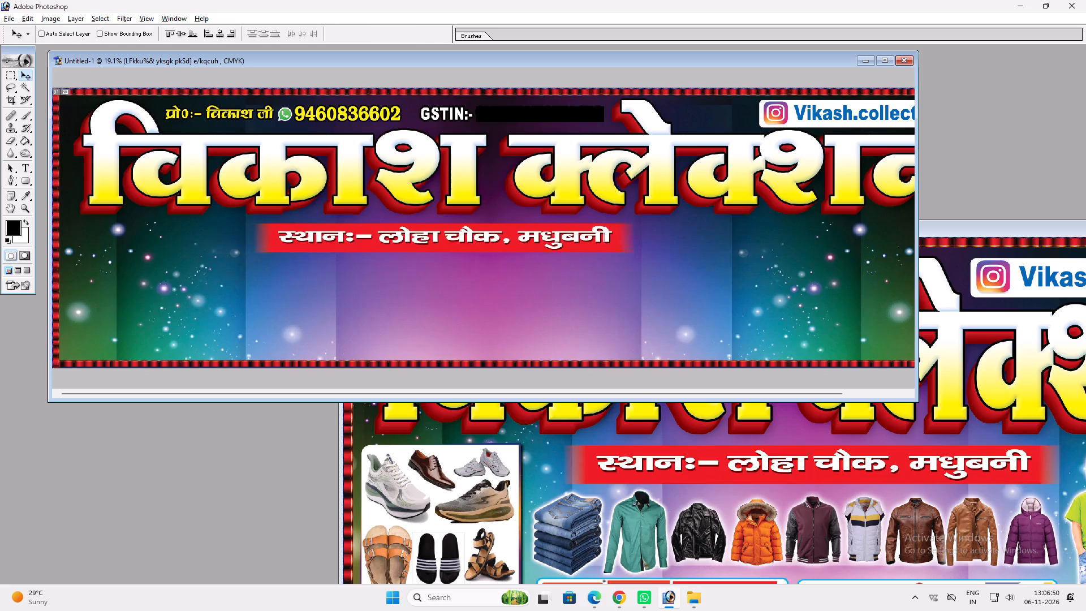
drag(618, 244, 623, 243)
key(ctrl+t)
alt+shift+drag(641, 249, 616, 252)
key(Return)
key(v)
drag(596, 249, 603, 247)
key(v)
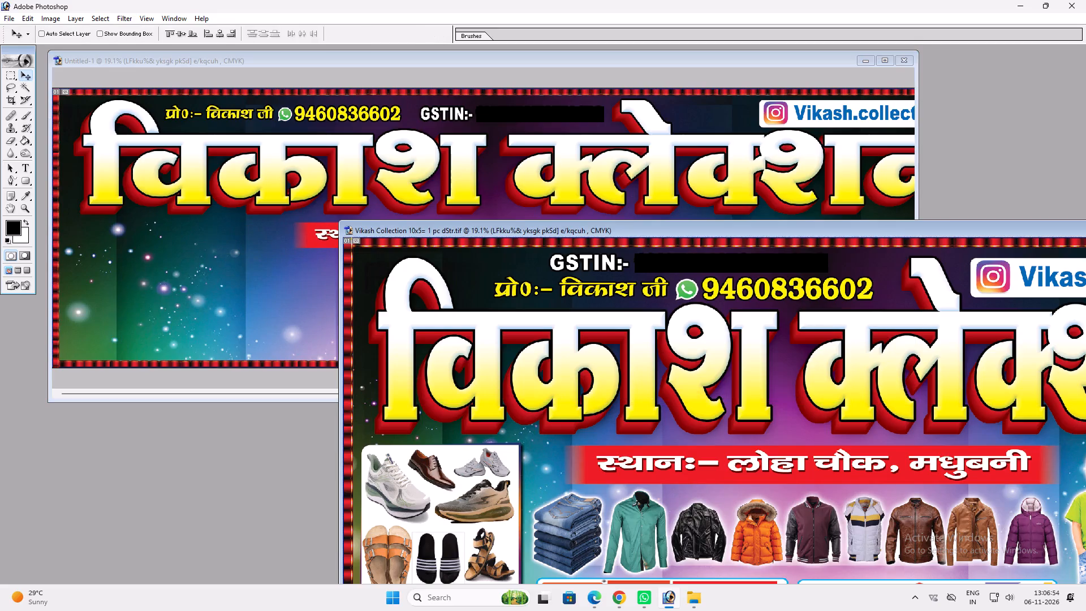
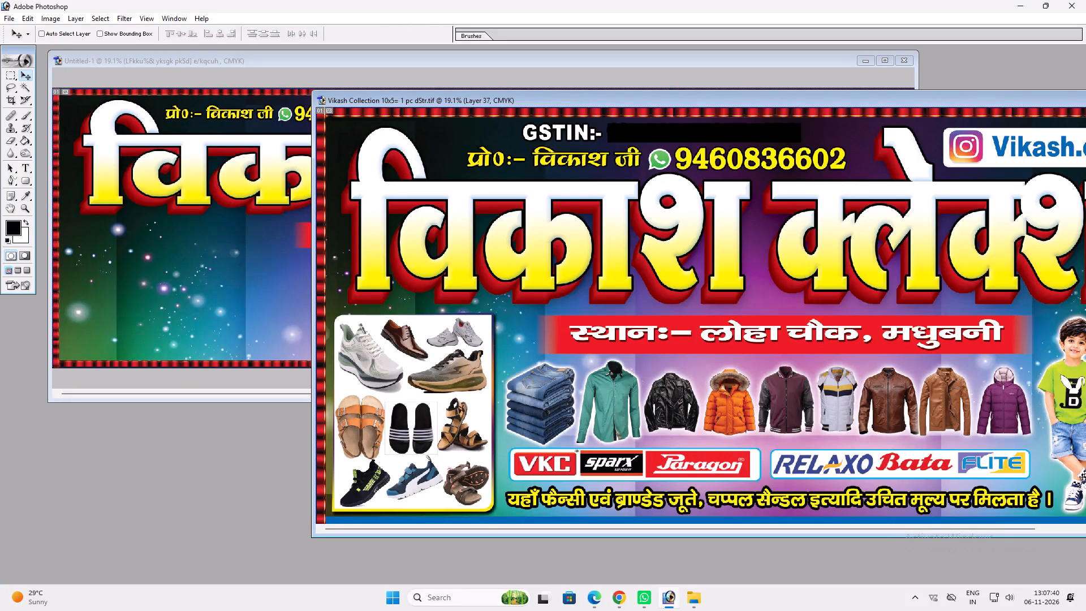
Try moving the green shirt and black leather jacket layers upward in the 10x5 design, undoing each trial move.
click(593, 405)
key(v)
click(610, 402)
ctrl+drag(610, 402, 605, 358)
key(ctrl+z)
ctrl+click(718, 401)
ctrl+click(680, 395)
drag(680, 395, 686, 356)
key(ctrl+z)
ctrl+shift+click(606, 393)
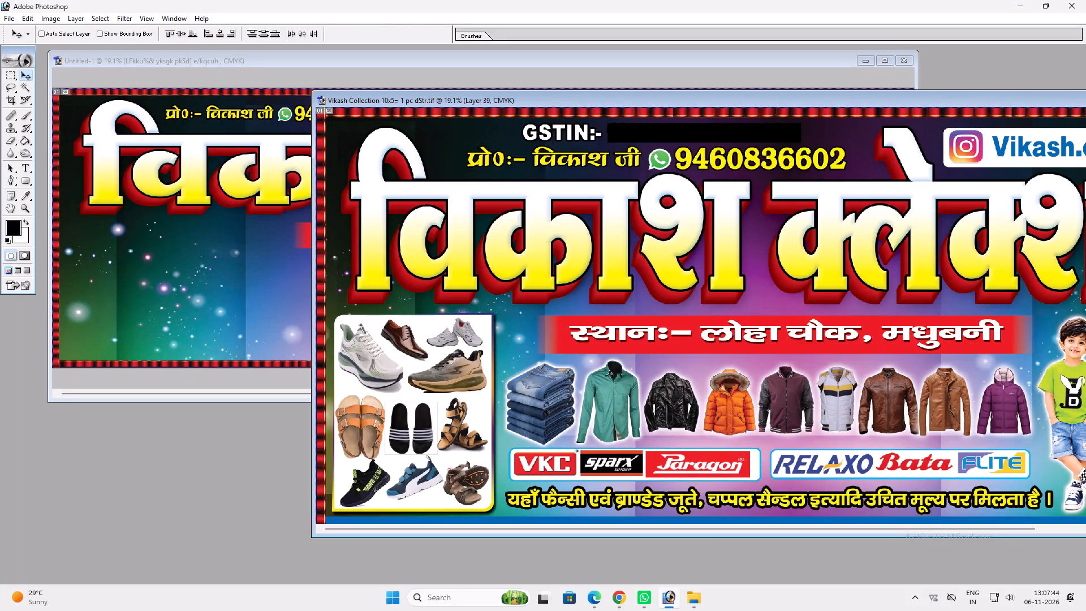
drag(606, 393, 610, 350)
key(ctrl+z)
Copy the linked clothing row from the 10x5 design into the new banner and place it below the shop title.
ctrl+shift+click(561, 395)
drag(567, 420, 265, 311)
drag(523, 321, 498, 326)
Switch back to the Vikash Collection 10x5 design with the Move tool active.
click(991, 378)
key(v)
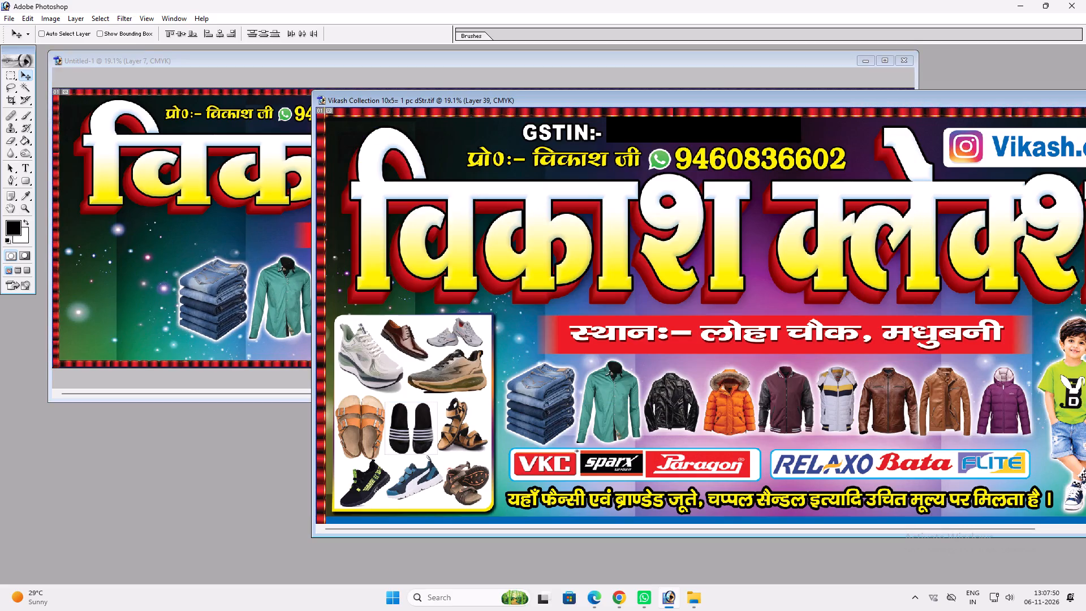
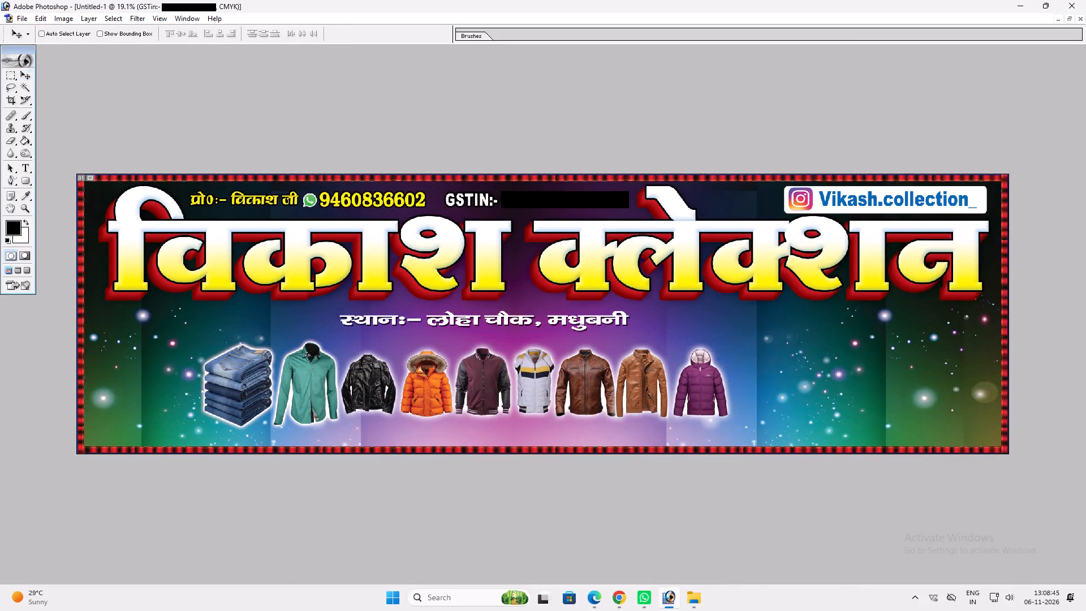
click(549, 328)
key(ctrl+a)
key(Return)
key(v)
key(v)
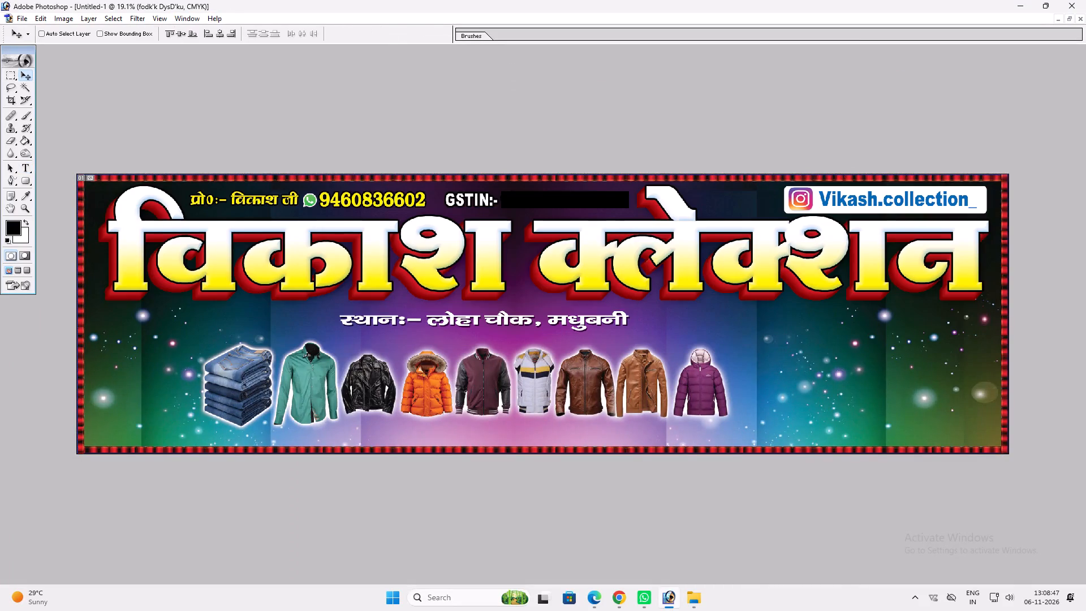
Nudge the address line below the shop title upward and replace its text with "धमाका सेल".
ctrl+click(555, 317)
ctrl+click(555, 318)
ctrl+drag(555, 318, 557, 312)
key(t)
click(549, 318)
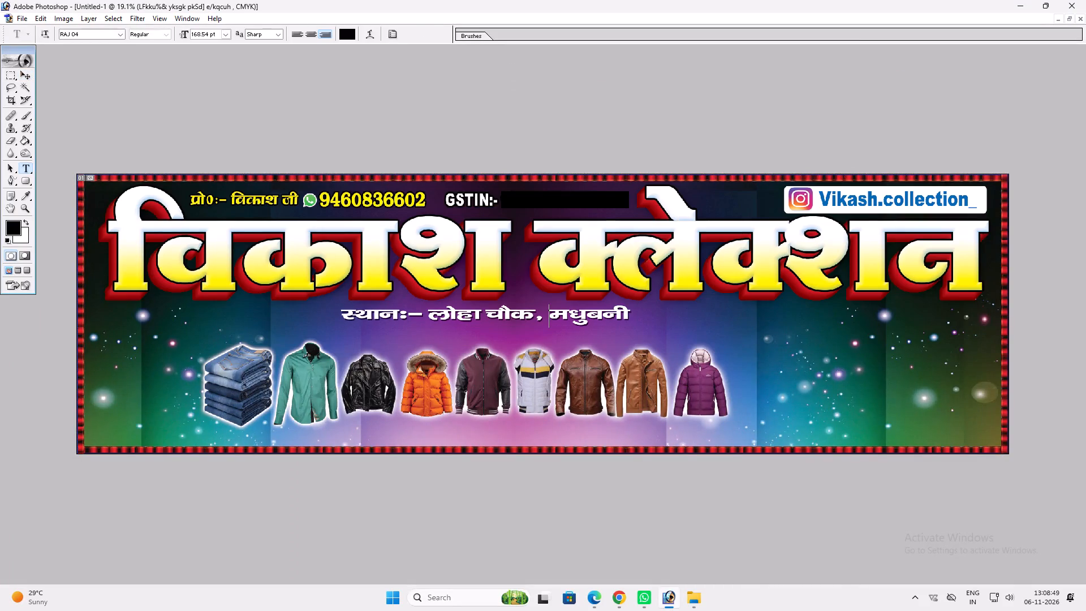
key(ctrl+a)
text(/e)
key(BackSpace)
text(kekdk lsy)
key(Return)
Enlarge the धमाका सेल text and centre it between the shop title and the clothing row.
key(v)
key(ctrl+t)
alt+shift+drag(632, 319, 636, 318)
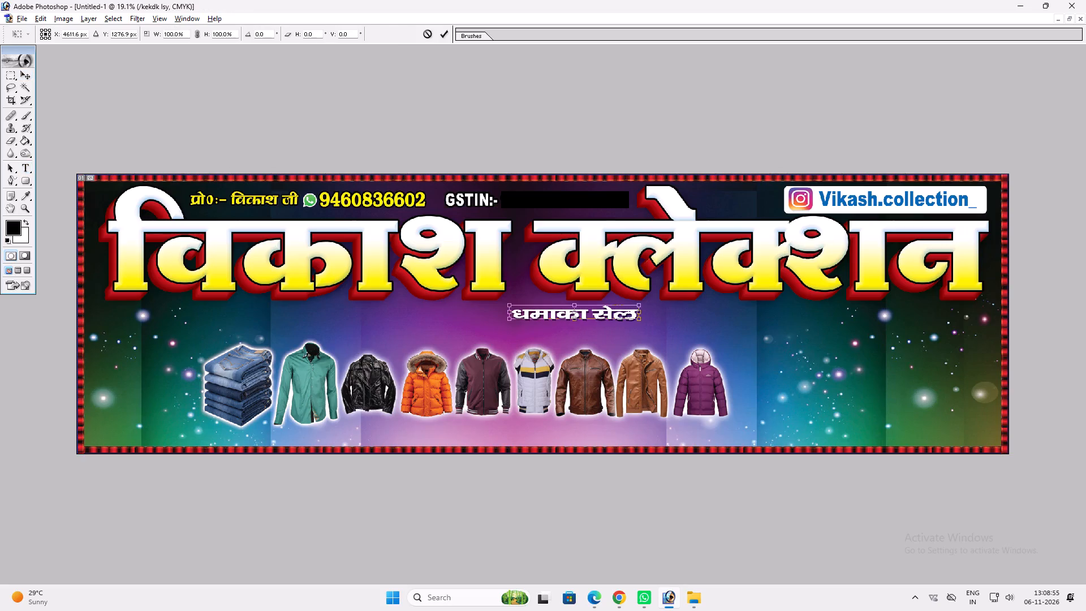
alt+shift+drag(636, 318, 756, 315)
key(Return)
key(v)
drag(674, 313, 640, 322)
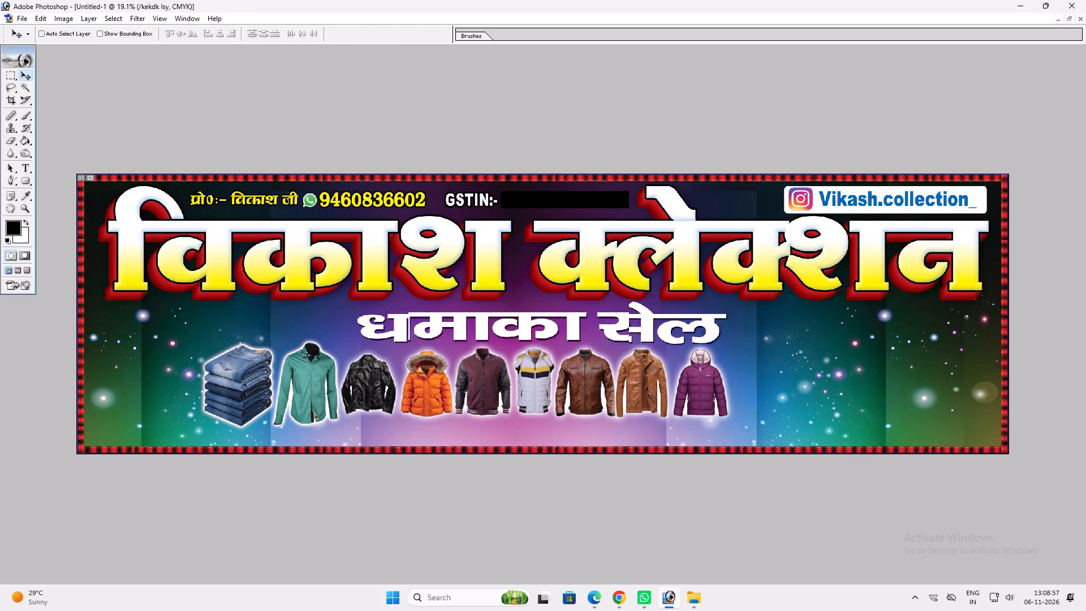
drag(640, 322, 617, 325)
Scale the धमाका सेल text up further, lower it to clear the title, and stretch it slightly upward.
key(ctrl+t)
shift+drag(705, 345, 795, 344)
key(Return)
key(v)
key(v)
drag(710, 335, 704, 346)
key(ctrl+t)
shift+drag(783, 367, 802, 367)
key(shift+Return)
key(v)
key(ctrl+t)
alt+shift+drag(708, 307, 712, 305)
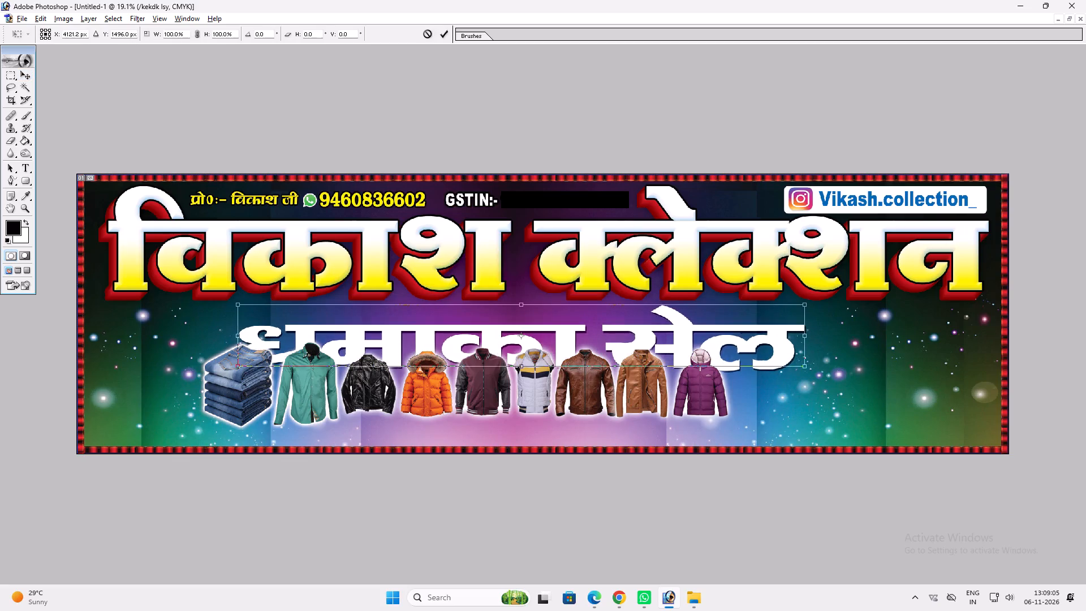
alt+shift+drag(712, 305, 714, 304)
key(Return)
key(v)
Shrink the clothing row and lower it near the banner's bottom border, beneath the sale text.
ctrl+click(647, 377)
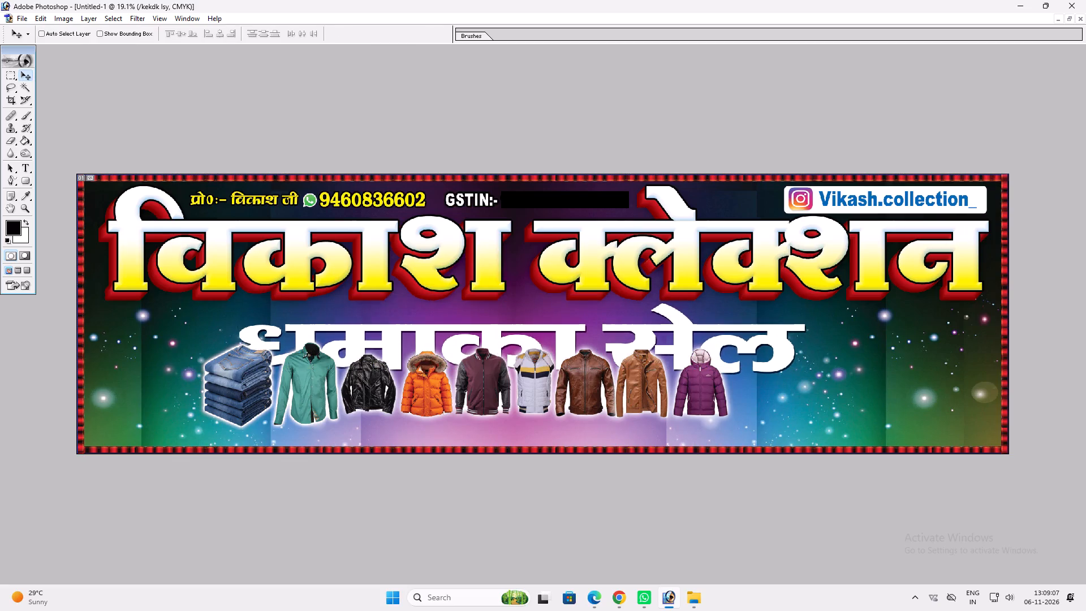
key(ctrl+t)
shift+drag(726, 347, 599, 351)
key(shift+Return)
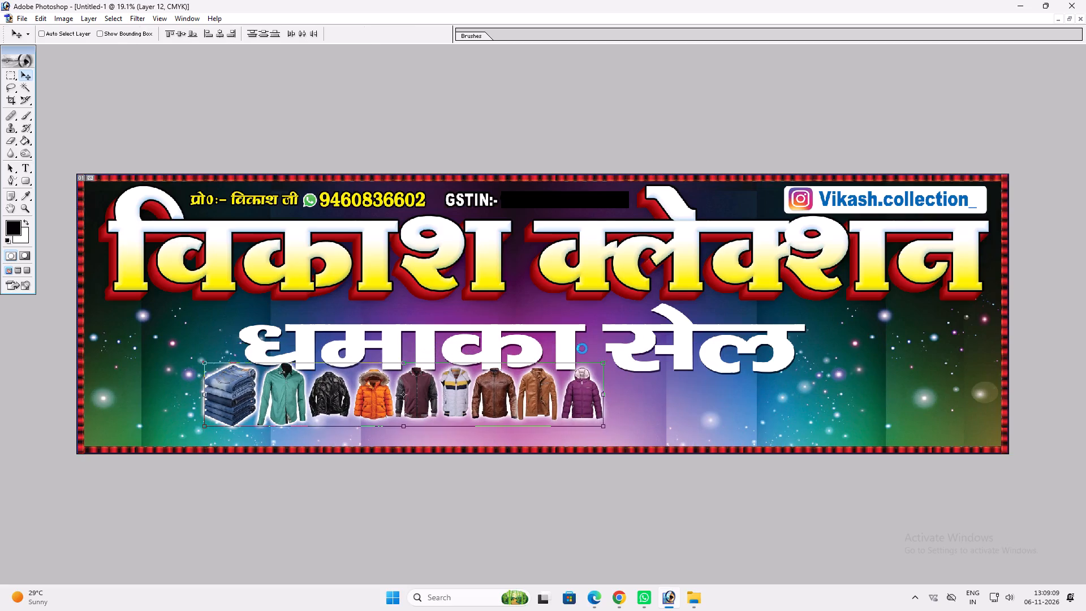
key(v)
drag(557, 393, 555, 404)
Switch the new banner to the standard screen mode so both document windows show.
key(f)
key(f)
key(f)
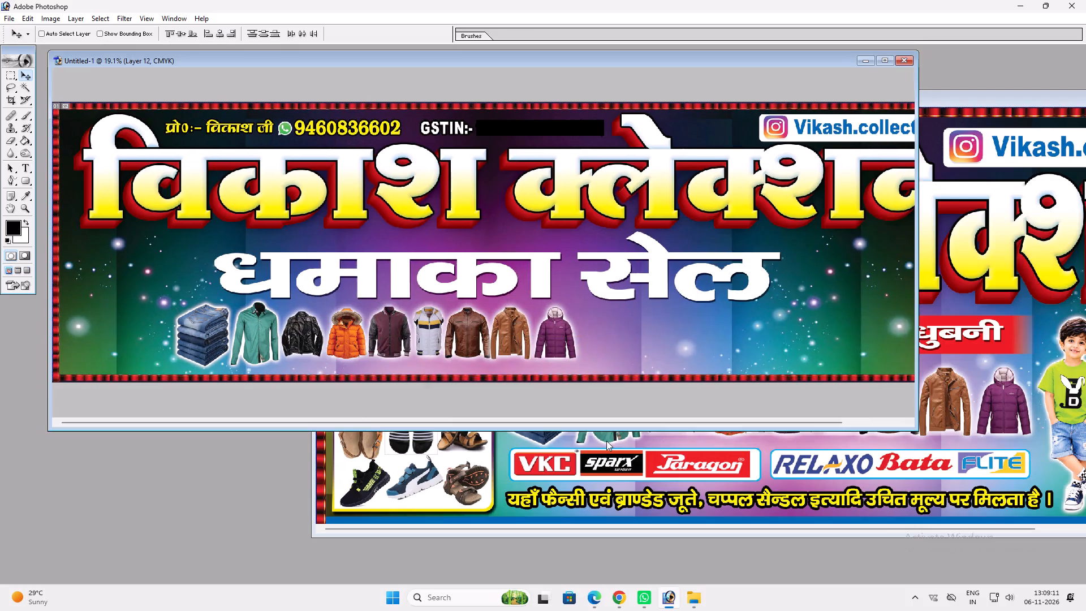
click(606, 441)
key(v)
click(234, 314)
key(v)
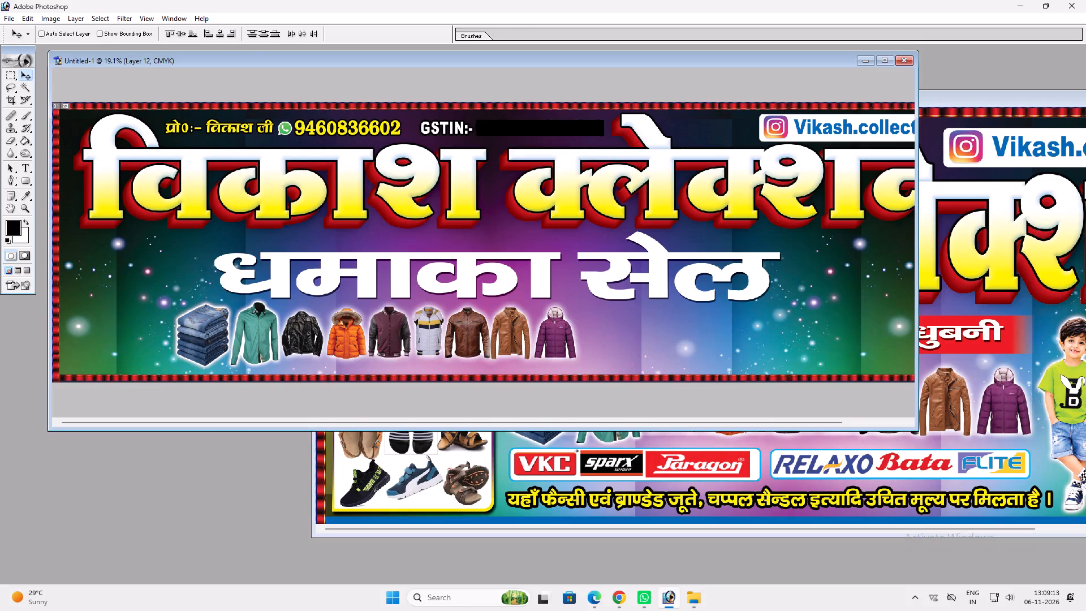
Set the धमाका सेल layer's Color Overlay to yellow with C 0, M 0, Y 100, K 0.
ctrl+click(283, 266)
key(alt+l)
key(alt+y)
key(n)
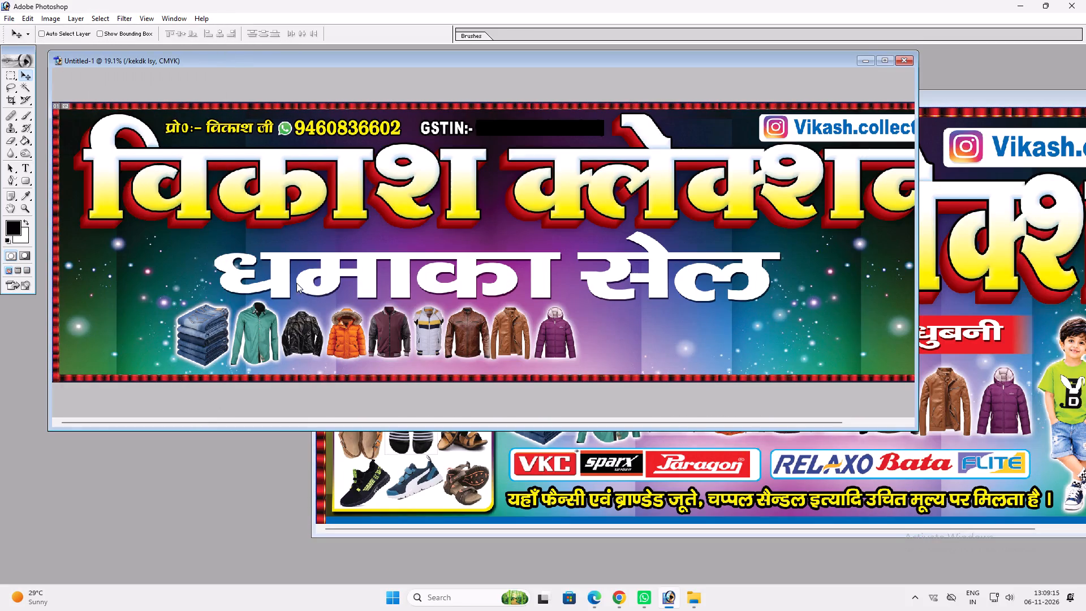
click(165, 278)
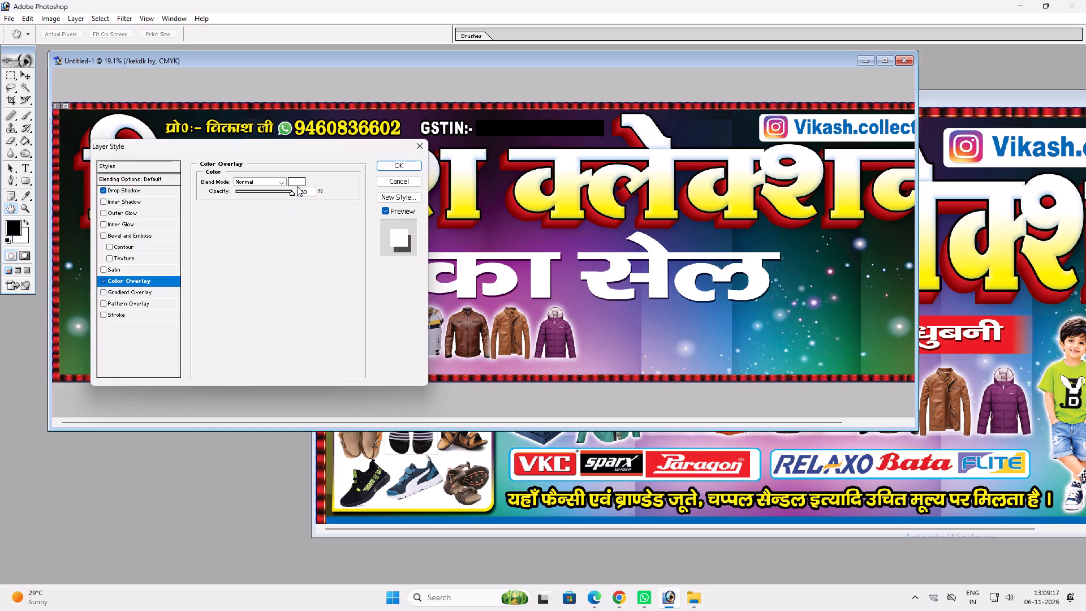
click(297, 186)
click(295, 184)
key(Tab)
key(Tab)
text(100)
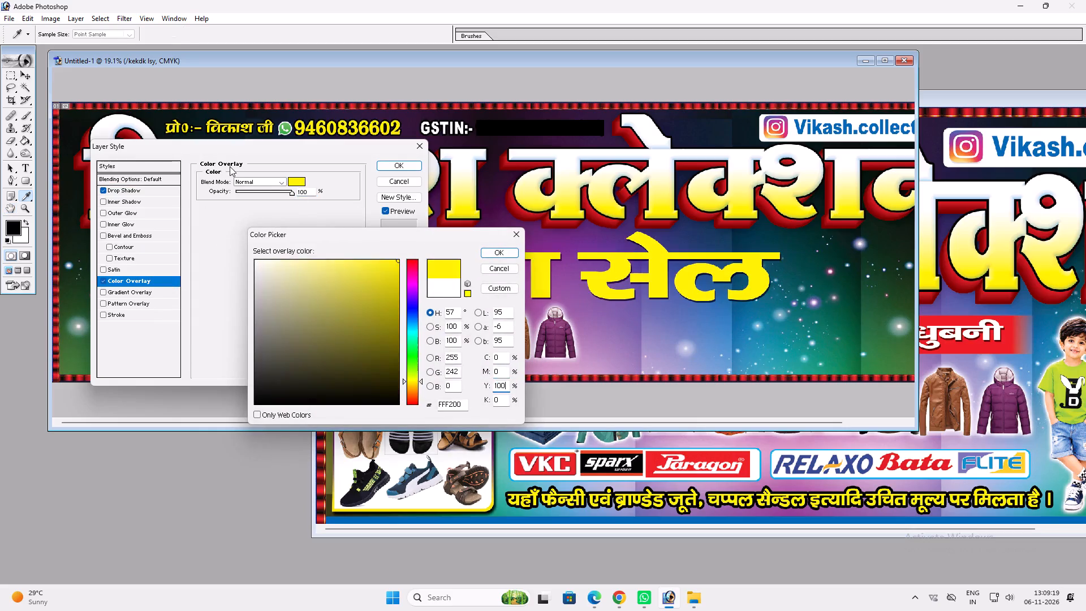
key(Return)
Add a black outside Stroke to the धमाका सेल text, increase its thickness, and apply the layer style.
click(122, 318)
click(226, 253)
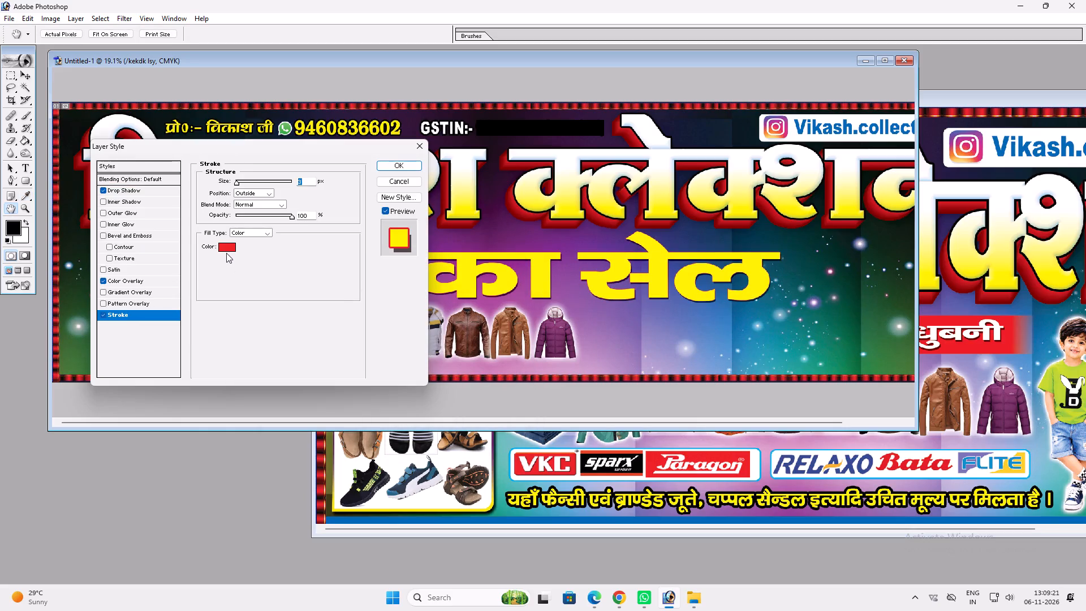
click(235, 249)
drag(334, 339, 694, 463)
key(Return)
scroll(352, 339, up, 5)
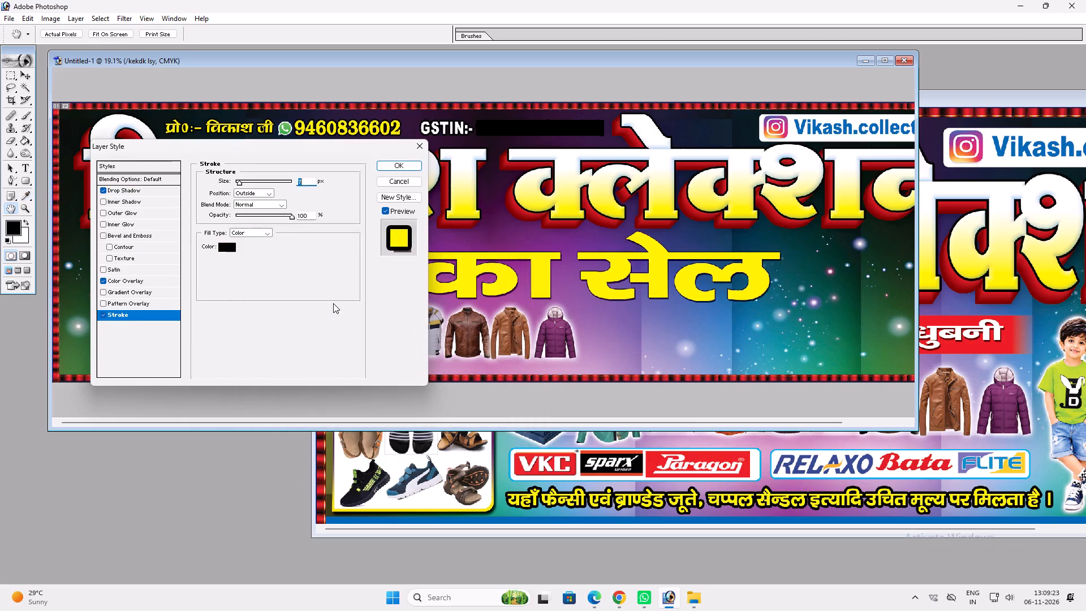
scroll(333, 303, up, 5)
scroll(208, 303, up, 2)
key(Return)
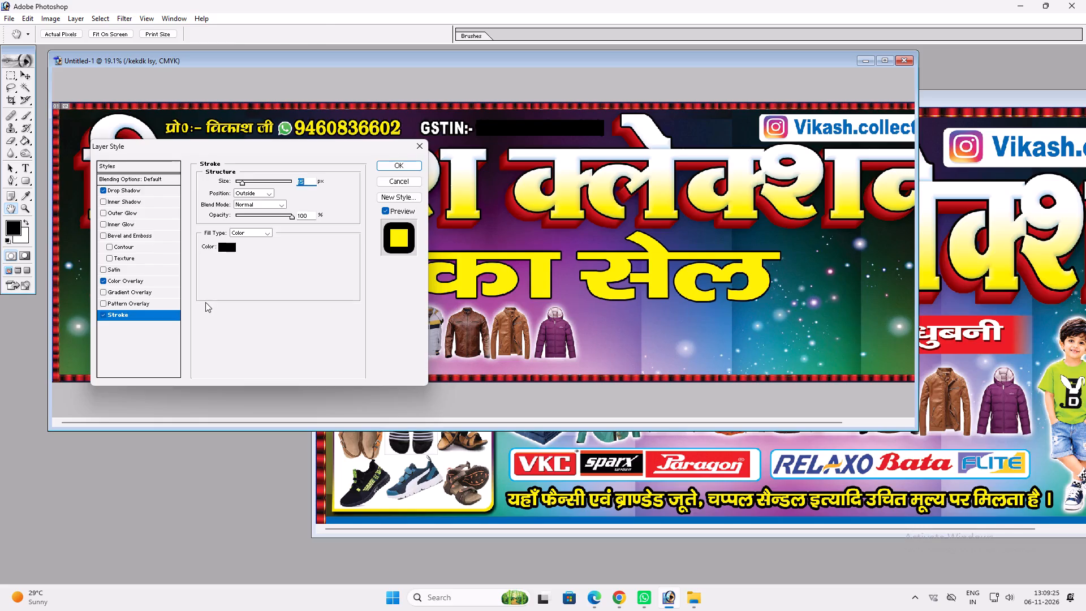
Change the font of the धमाका सेल text to RAJ 02.
key(t)
click(453, 273)
key(ctrl+a)
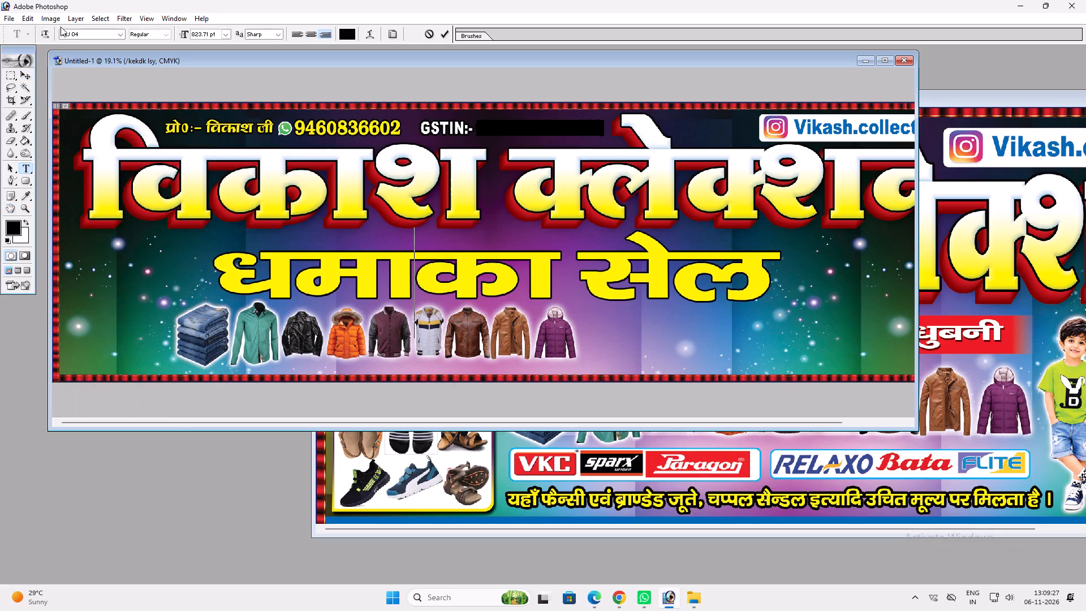
click(80, 34)
key(Up)
key(Up)
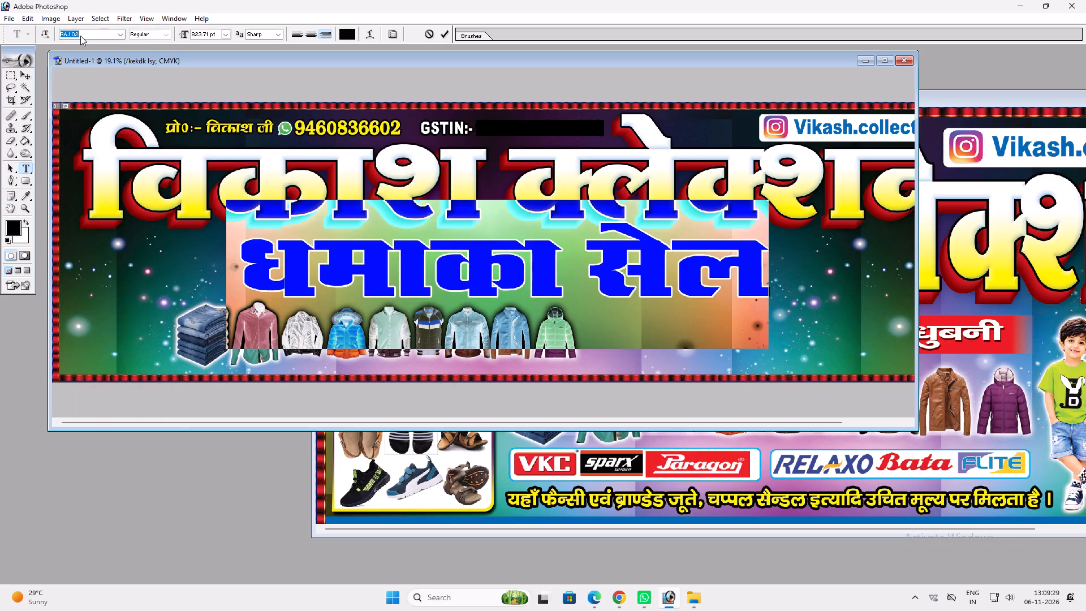
key(Return)
key(Return)
Adjust the width of the धमाका सेल text and lower it to sit clear of the shop title.
key(ctrl+t)
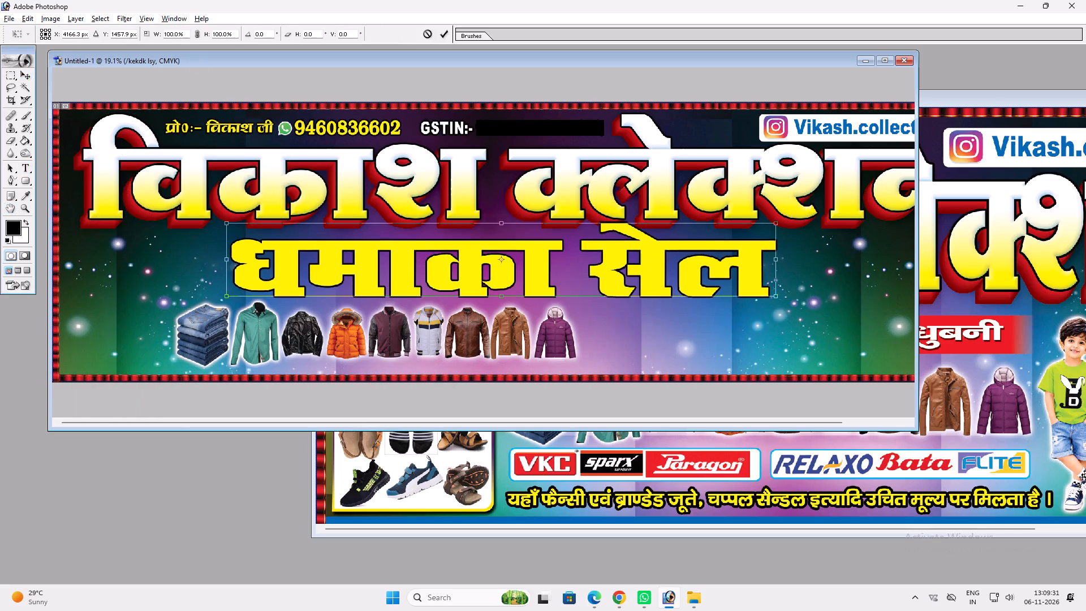
alt+shift+drag(775, 249, 727, 255)
key(Return)
key(v)
click(650, 270)
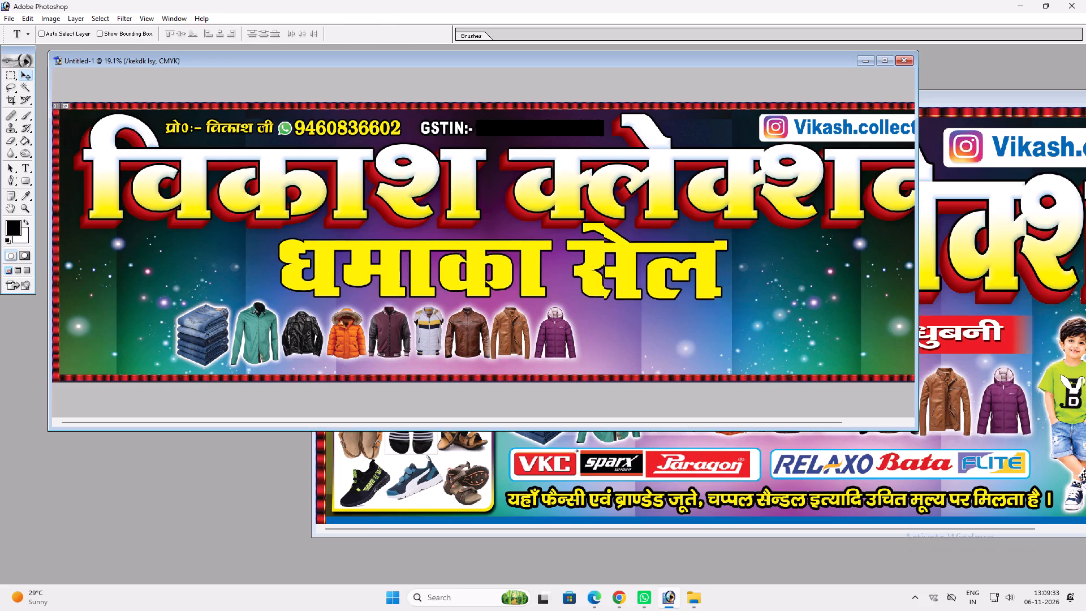
key(ctrl+t)
alt+shift+drag(735, 283, 787, 282)
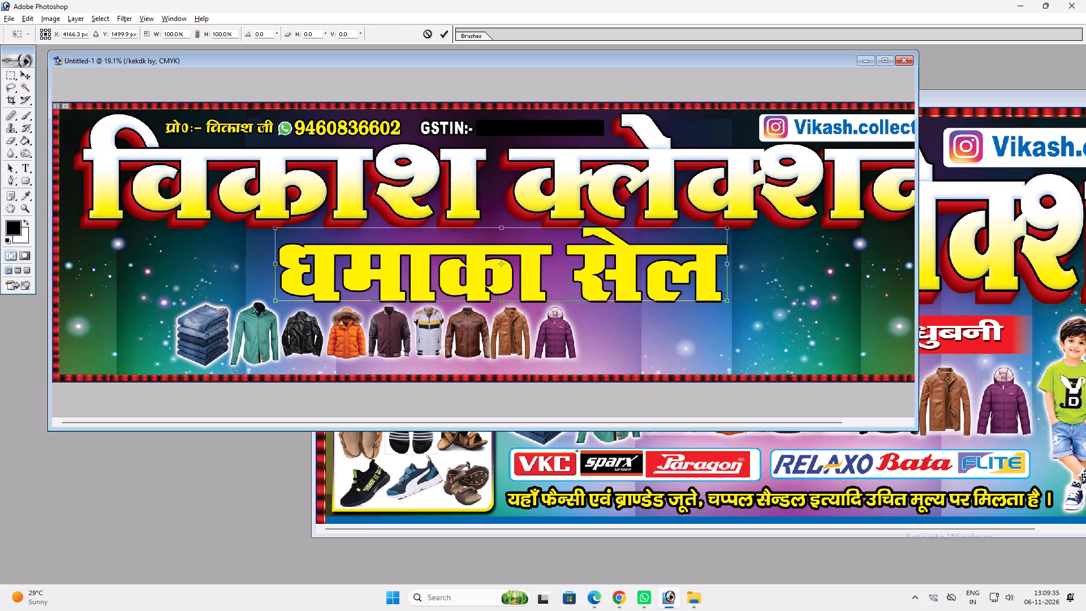
alt+shift+drag(732, 266, 765, 268)
key(shift+Return)
drag(725, 269, 726, 274)
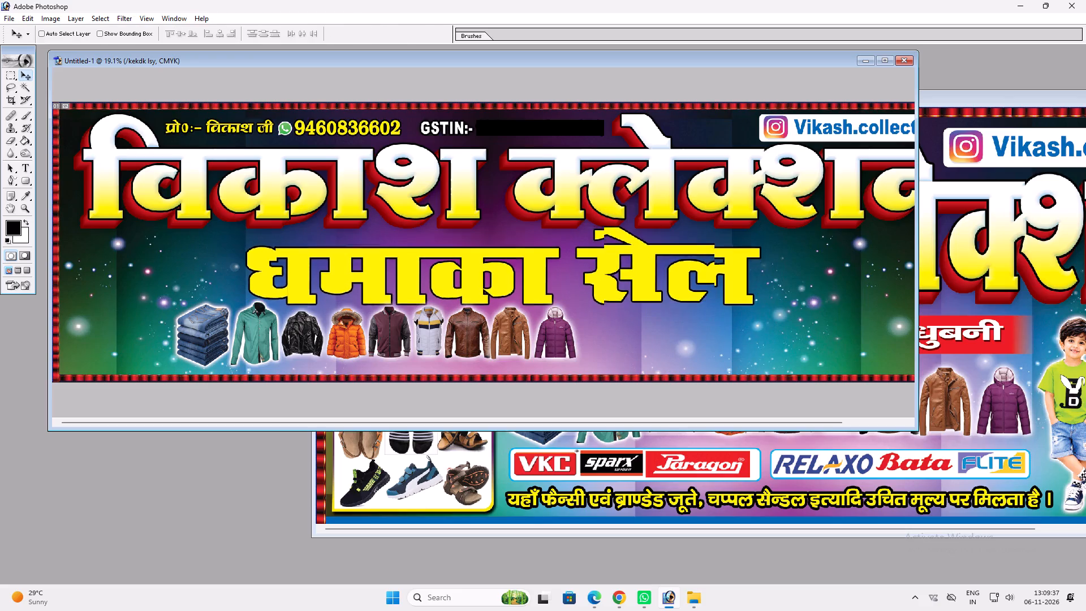
drag(726, 274, 727, 277)
Stretch the धमाका सेल text downward to about 119% height and narrow it to about 93% width.
key(ctrl+t)
shift+drag(695, 305, 694, 319)
alt+shift+drag(774, 277, 761, 278)
alt+shift+drag(764, 274, 746, 276)
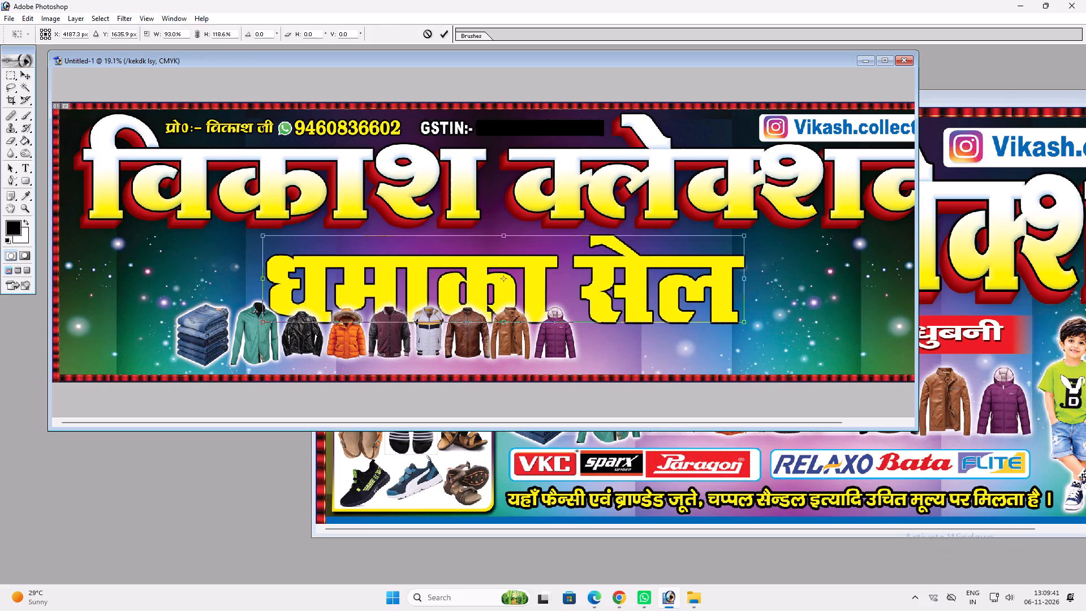
shift+click(660, 320)
key(shift+Return)
key(v)
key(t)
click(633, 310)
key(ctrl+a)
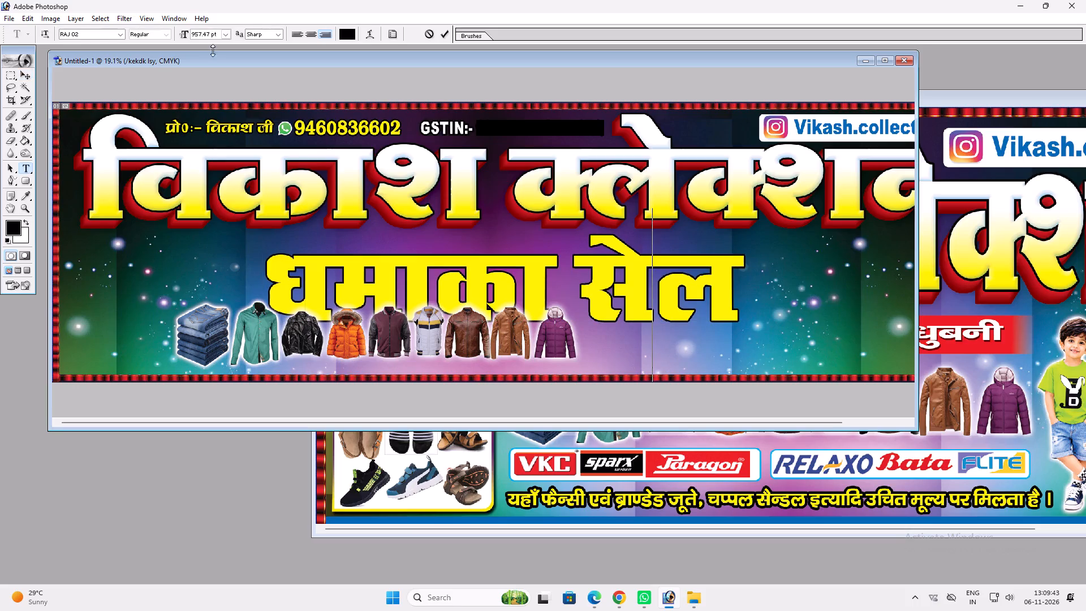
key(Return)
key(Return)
Add an Inner Bevel to the sale text with the Chisel Hard technique, 40 px size and a contour preset.
key(alt+l)
text(yb)
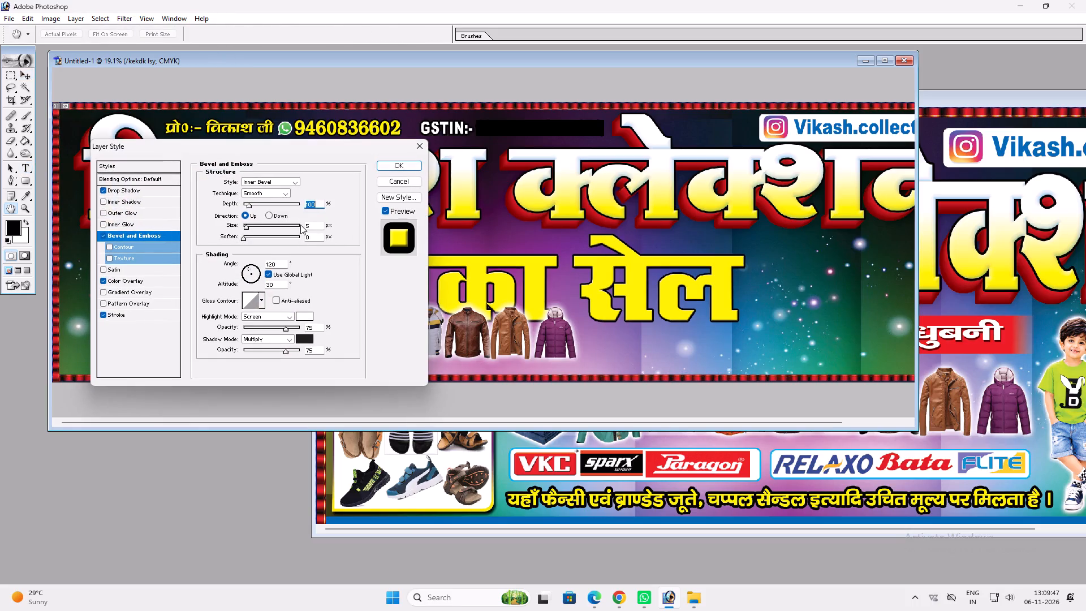
click(262, 193)
click(262, 208)
click(252, 224)
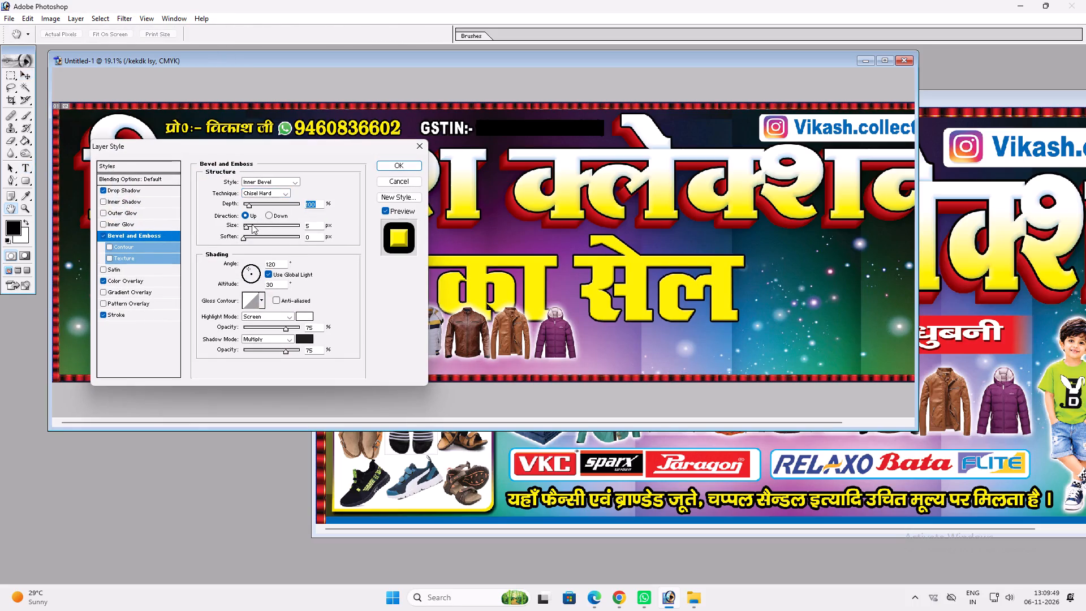
click(166, 249)
drag(269, 203, 326, 200)
click(246, 192)
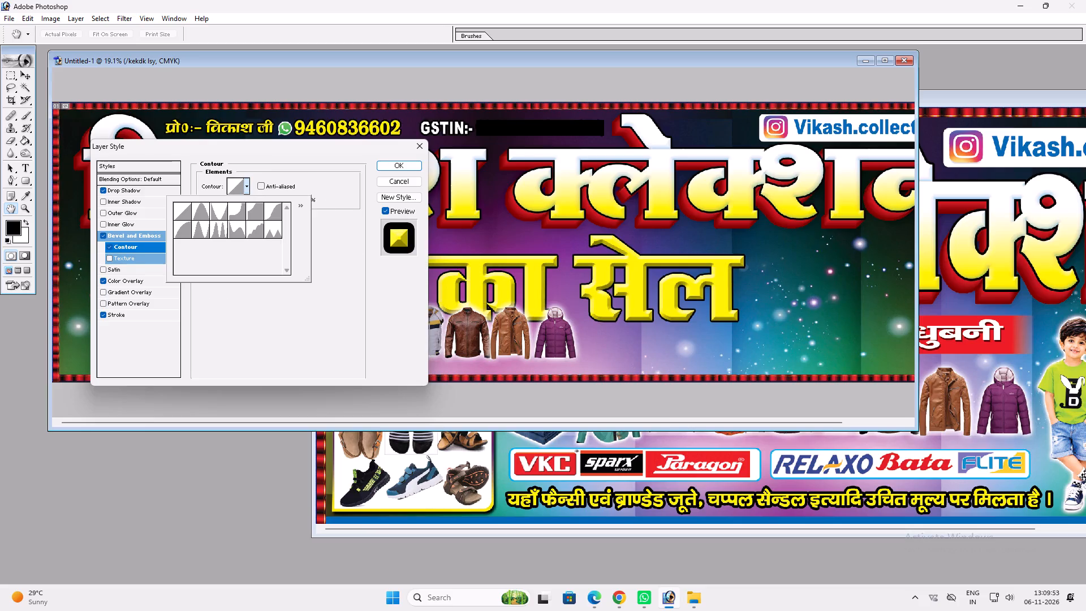
click(272, 220)
click(156, 238)
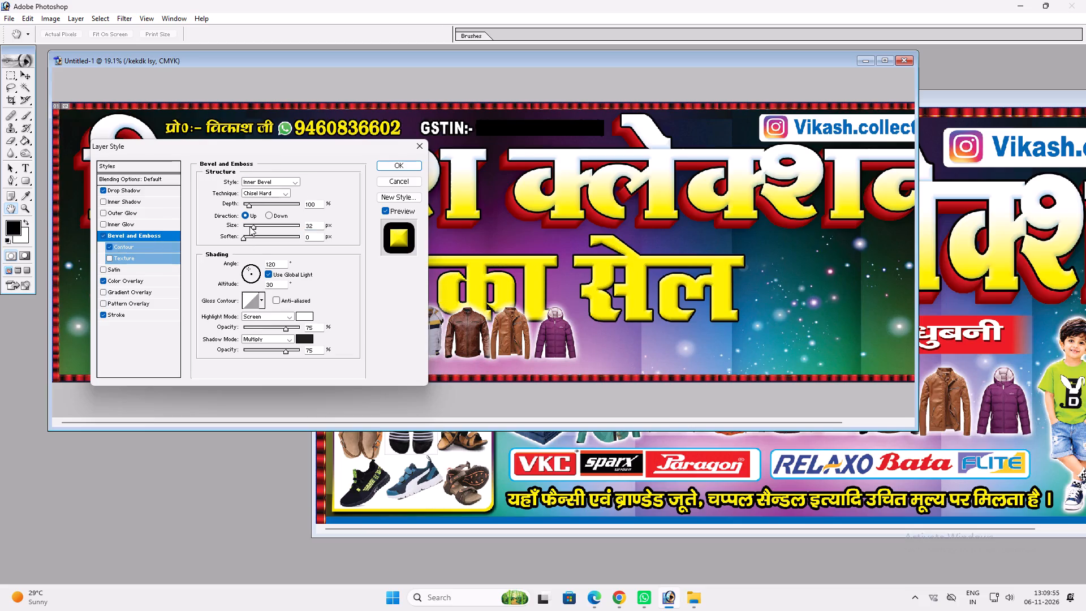
click(253, 226)
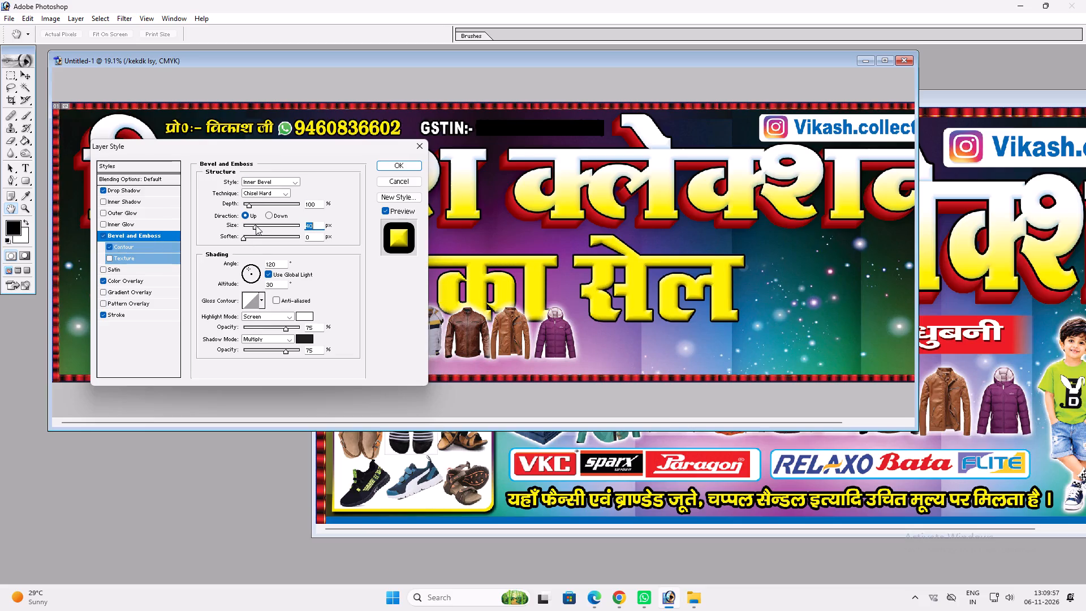
click(153, 236)
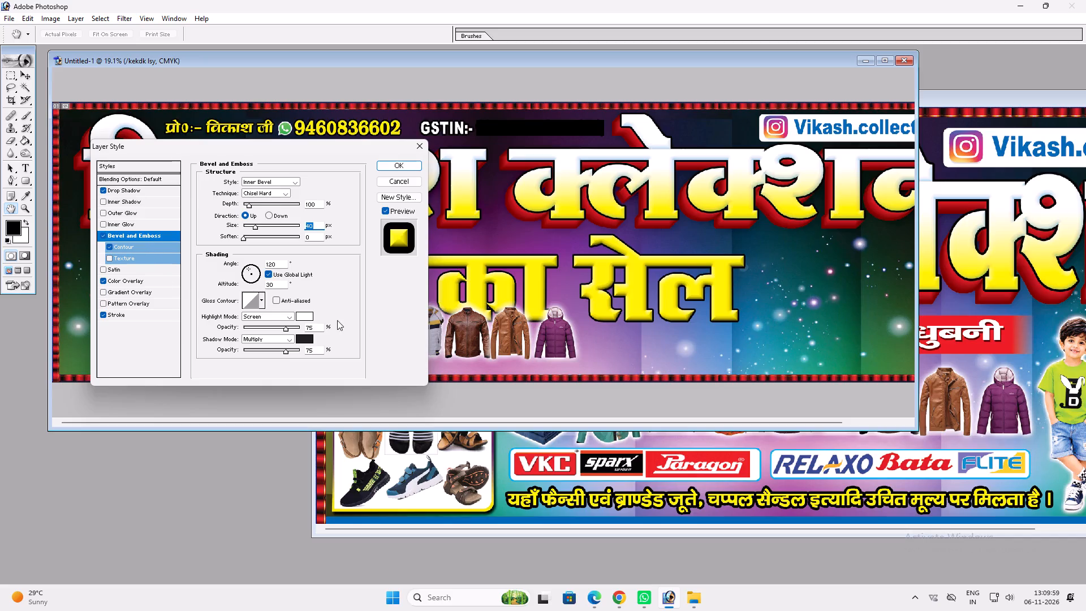
Set the bevel's highlight colour to magenta with M 100.
click(307, 307)
click(304, 315)
key(Tab)
text(100)
key(Tab)
key(Return)
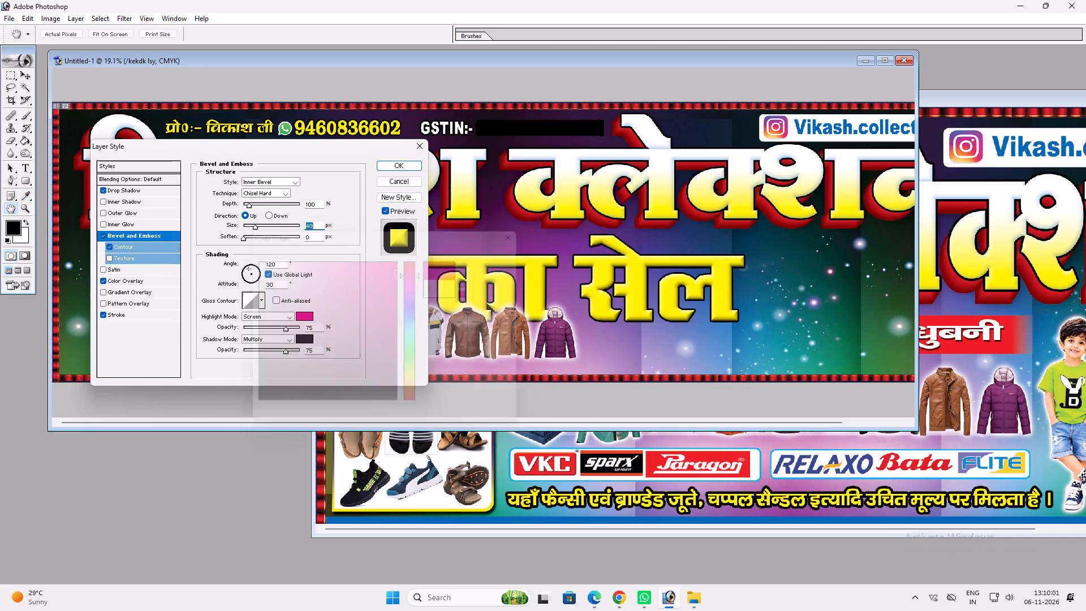
Set the bevel's shadow colour to C 100, M 0, Y 0, K 0, lower its shadow opacity, and apply the style.
click(307, 338)
key(Tab)
text(1001)
key(shift+Tab)
key(1)
key(Return)
key(shift+Tab)
text(100)
key(Tab)
key(0)
key(Tab)
key(0)
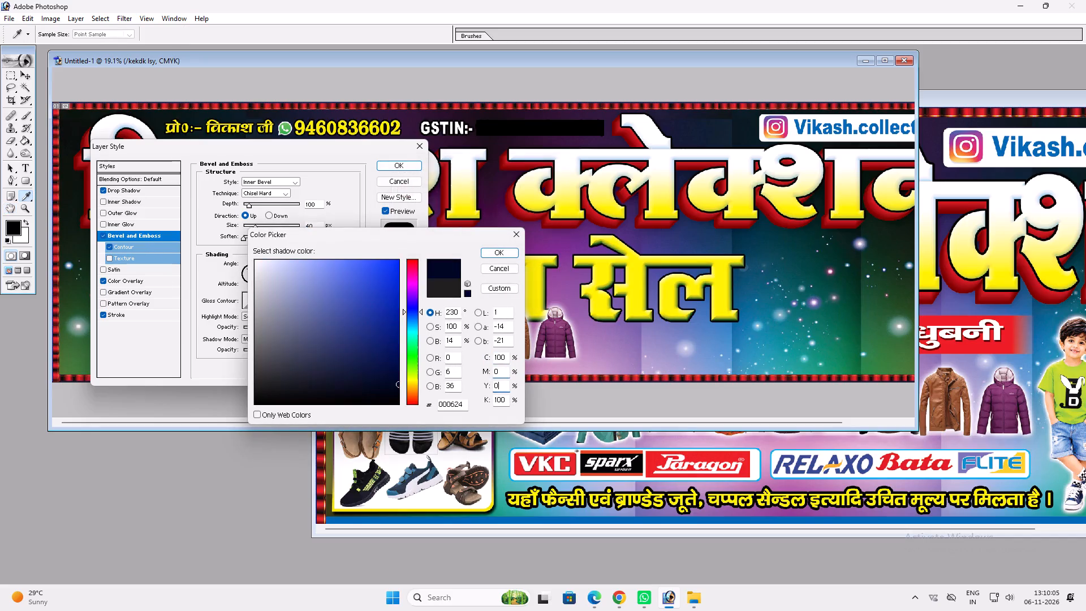
key(Tab)
key(0)
key(Return)
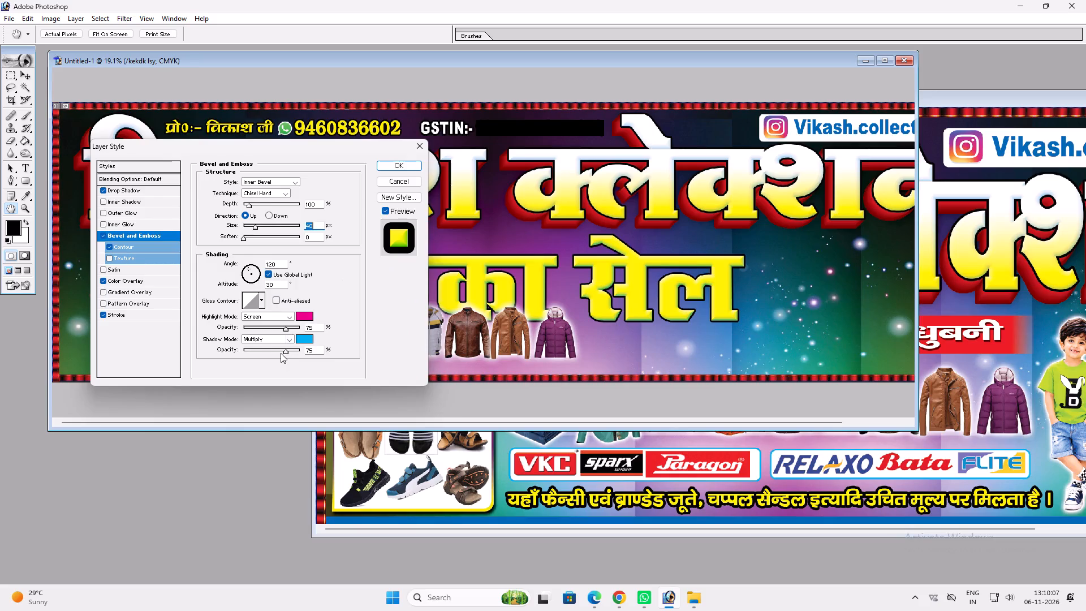
drag(281, 352, 269, 352)
key(Return)
Widen the धमाका सेल text slightly on both sides around its centre.
key(ctrl+t)
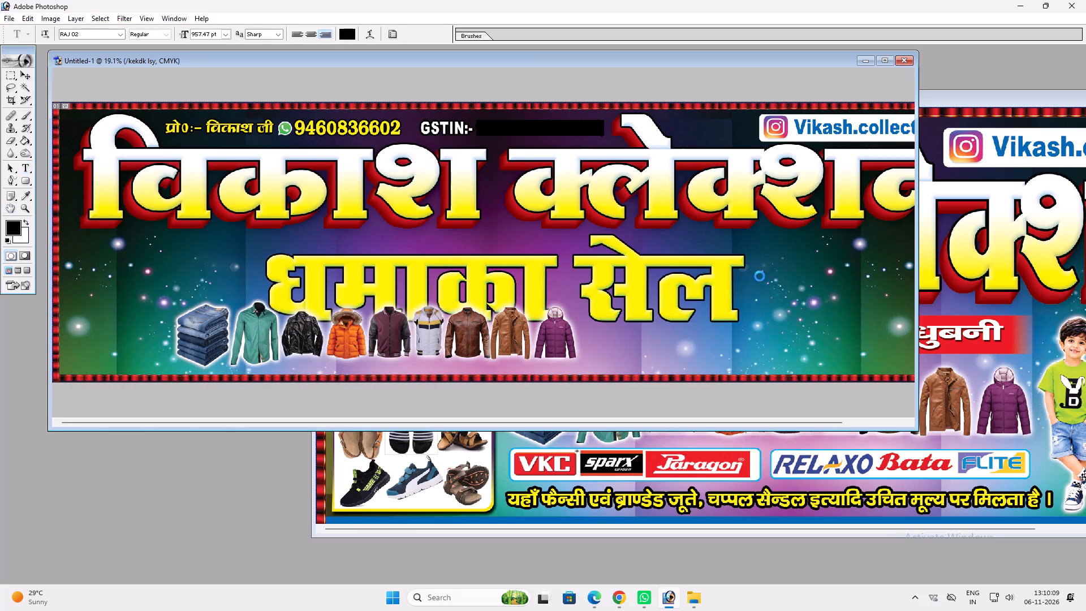
alt+shift+drag(744, 279, 761, 275)
key(Return)
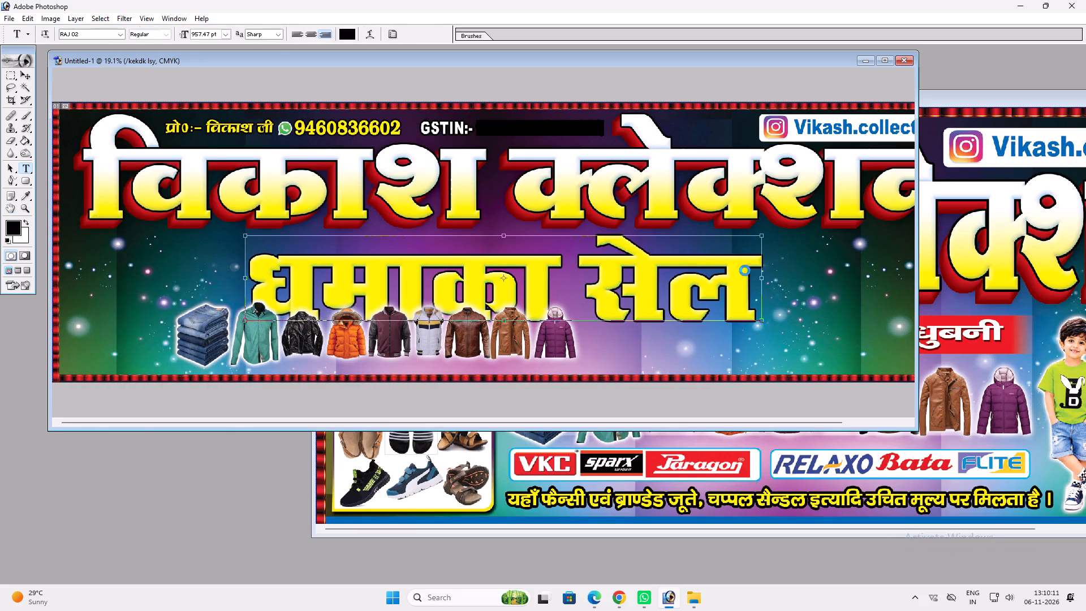
Duplicate the धमाका सेल text layer, rasterize the copy, and apply a Motion Blur at 53° with a slightly longer distance.
key(v)
key(ctrl+j)
key(alt+t)
key(b)
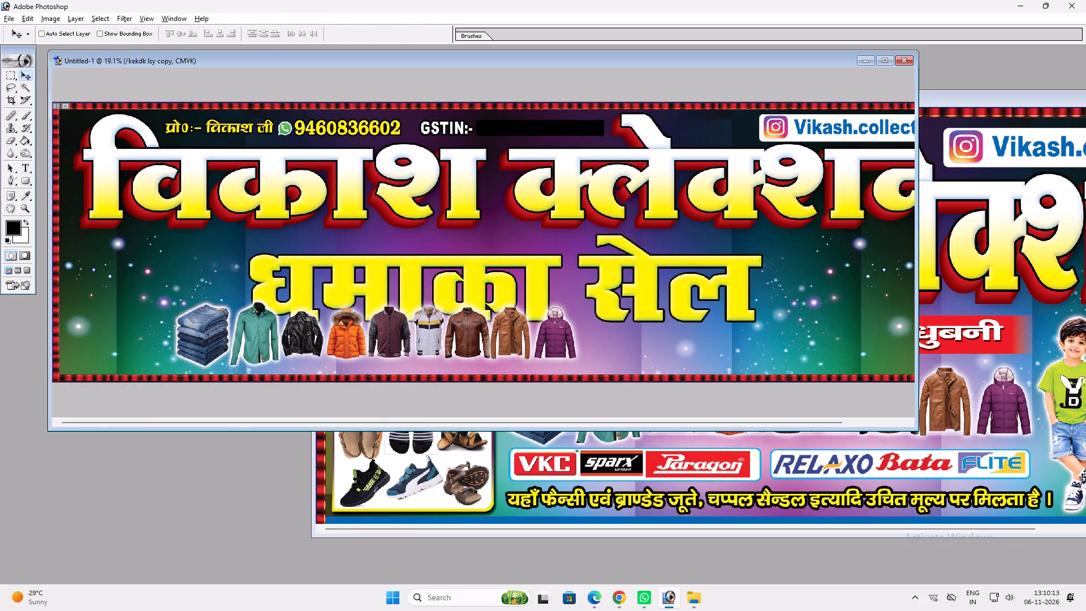
key(alt+t)
text(bm)
key(Return)
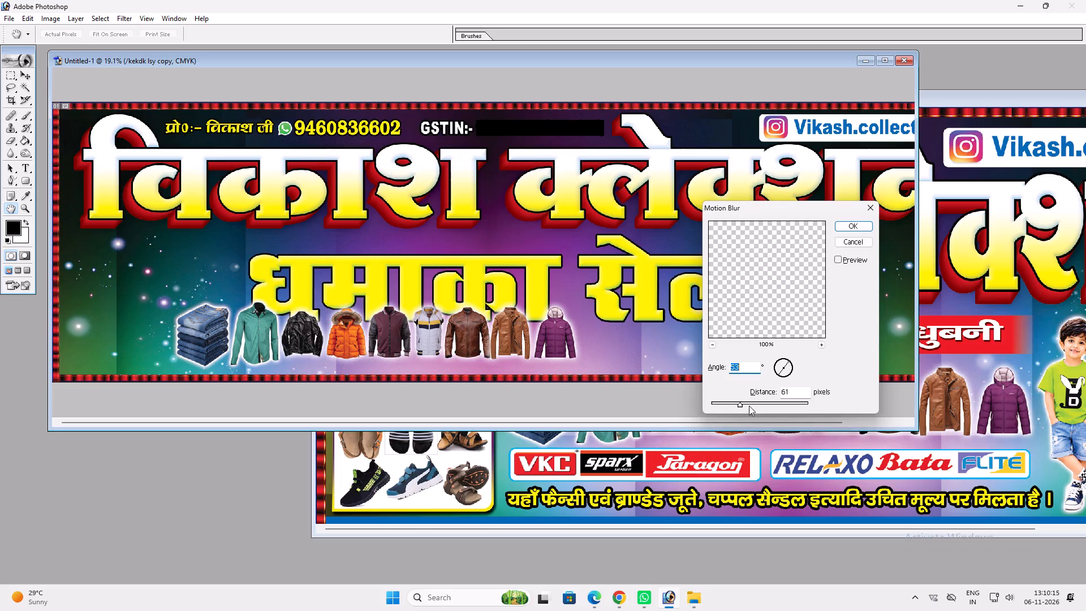
click(745, 405)
key(Return)
Place the blurred copy behind the धमाका सेल text and offset it slightly down and to the left.
key(ctrl+bracketleft)
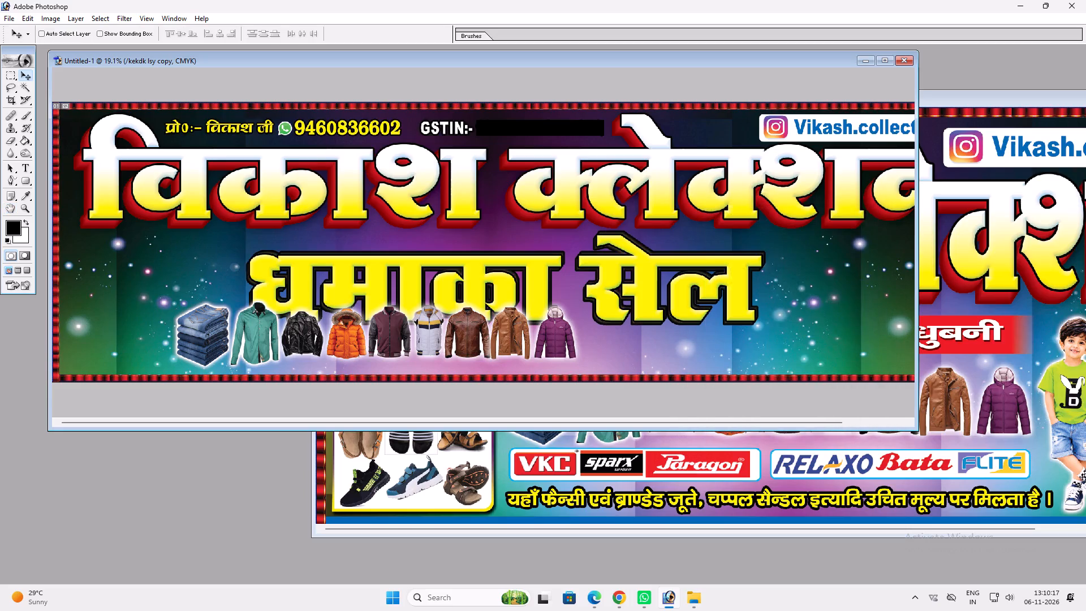
key(v)
drag(682, 336, 676, 341)
Set the blurred copy's Color Overlay to C 100, M 100, Y 0, K 0.
key(alt+l)
key(alt+y)
key(n)
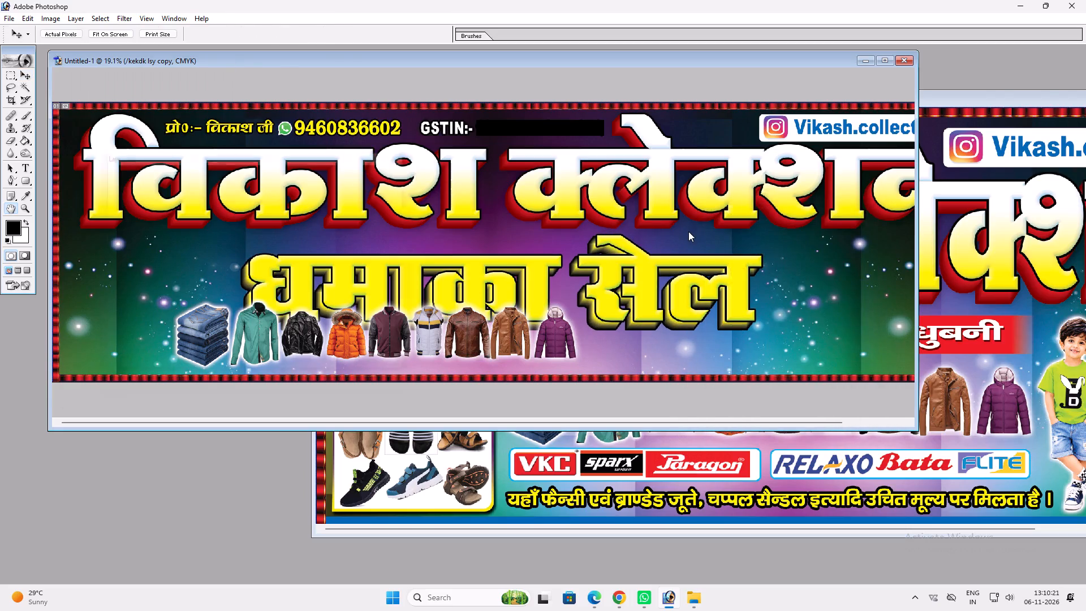
click(163, 282)
click(301, 179)
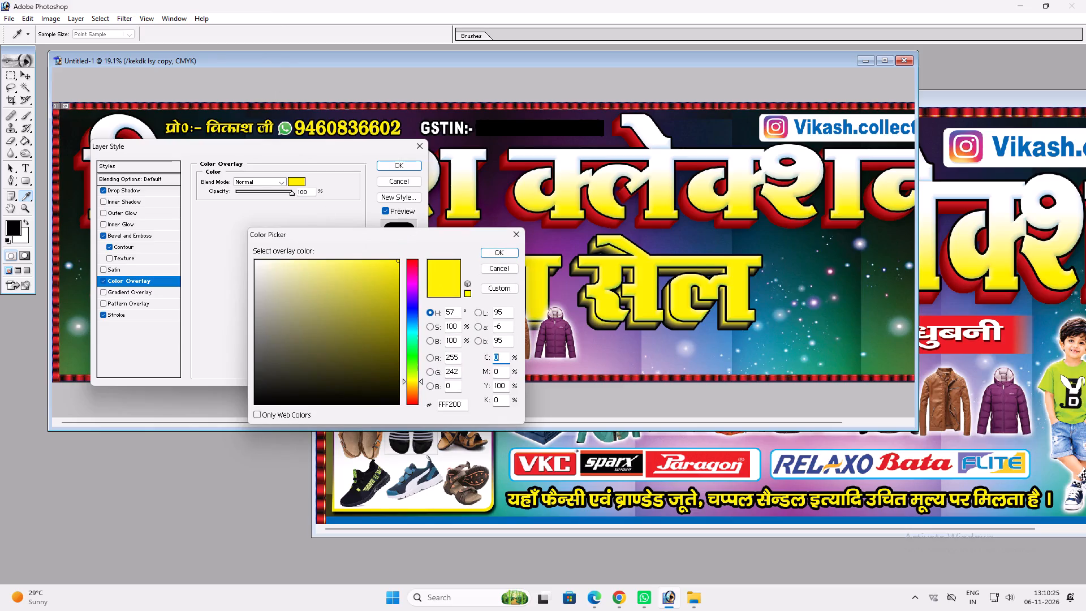
key(1)
text(00)
key(Tab)
text(100)
key(Tab)
key(0)
key(Tab)
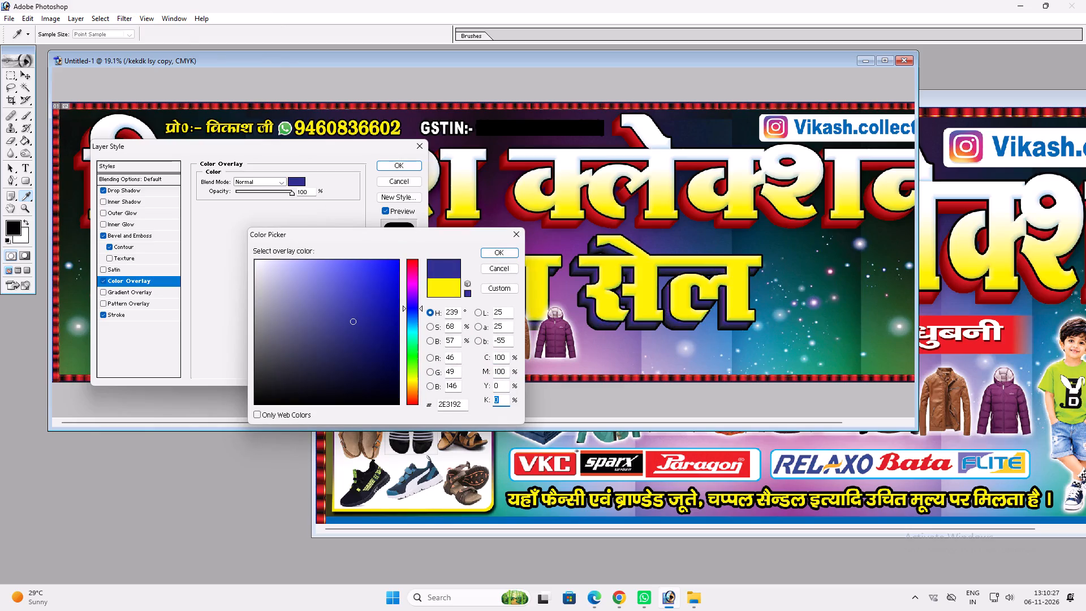
key(Return)
Turn off Bevel and Emboss and its contour for the blurred copy.
click(109, 246)
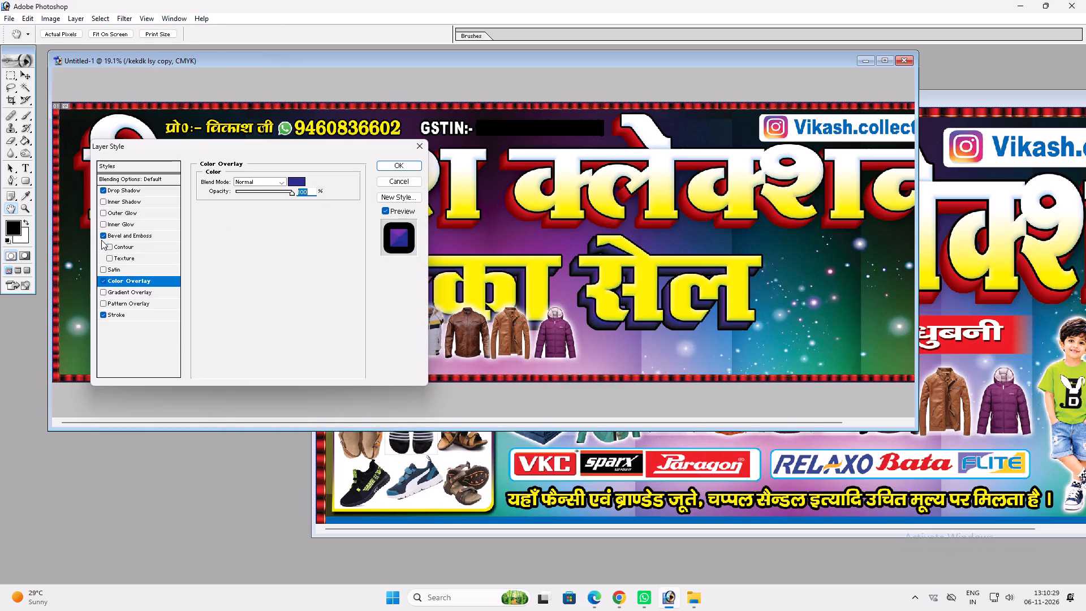
click(101, 239)
Set the blurred copy's stroke colour to C 100, M 0, Y 0, K 0 and apply the layer style.
click(118, 315)
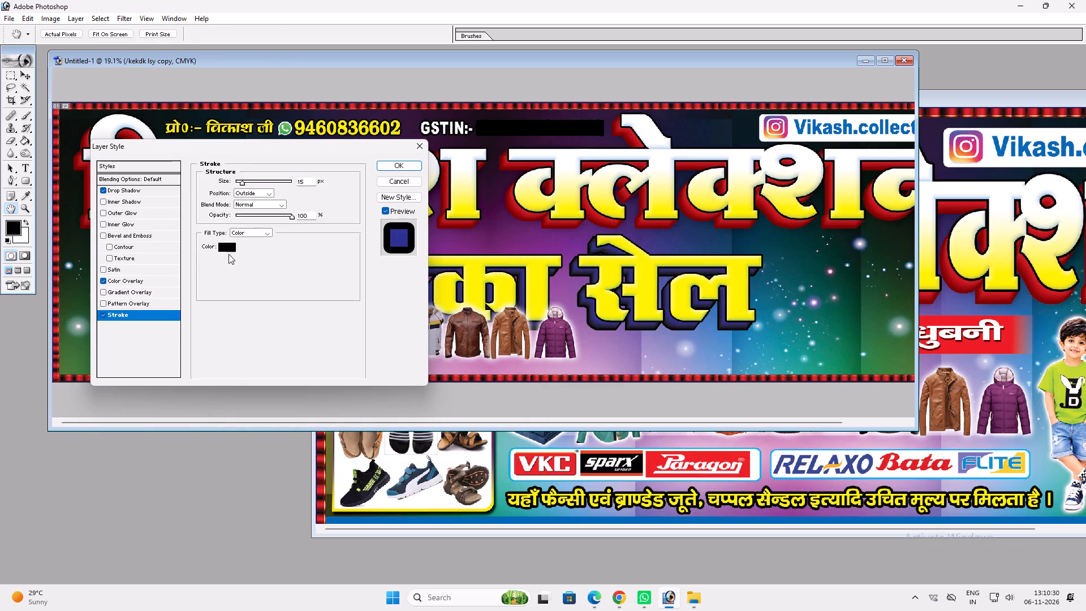
click(243, 249)
click(232, 244)
text(100)
key(Tab)
key(0)
key(Tab)
key(Tab)
key(0)
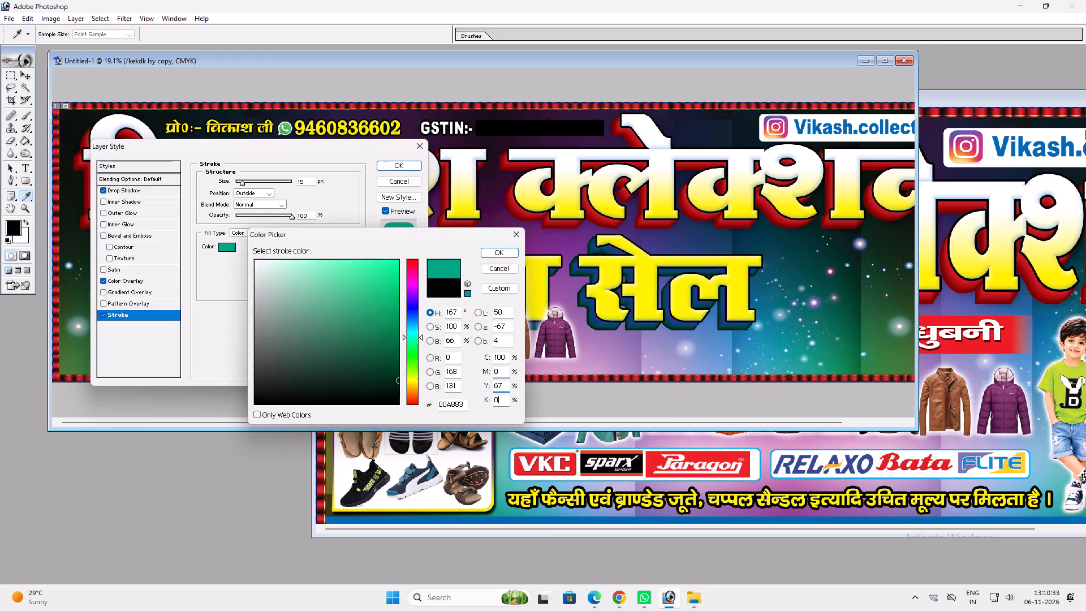
key(shift+Tab)
key(0)
key(Return)
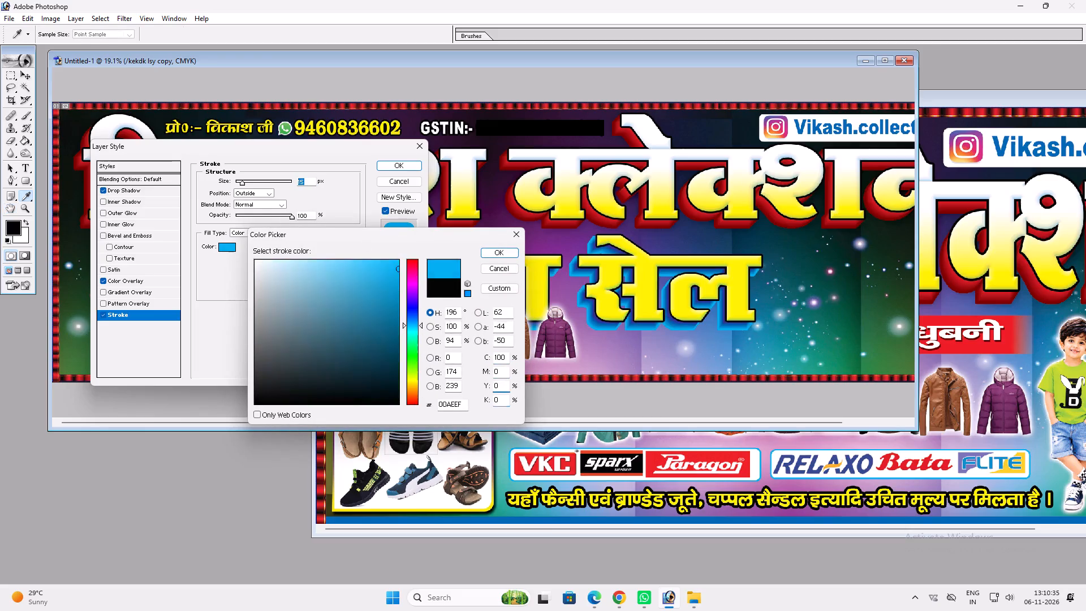
scroll(377, 263, down, 2)
key(Return)
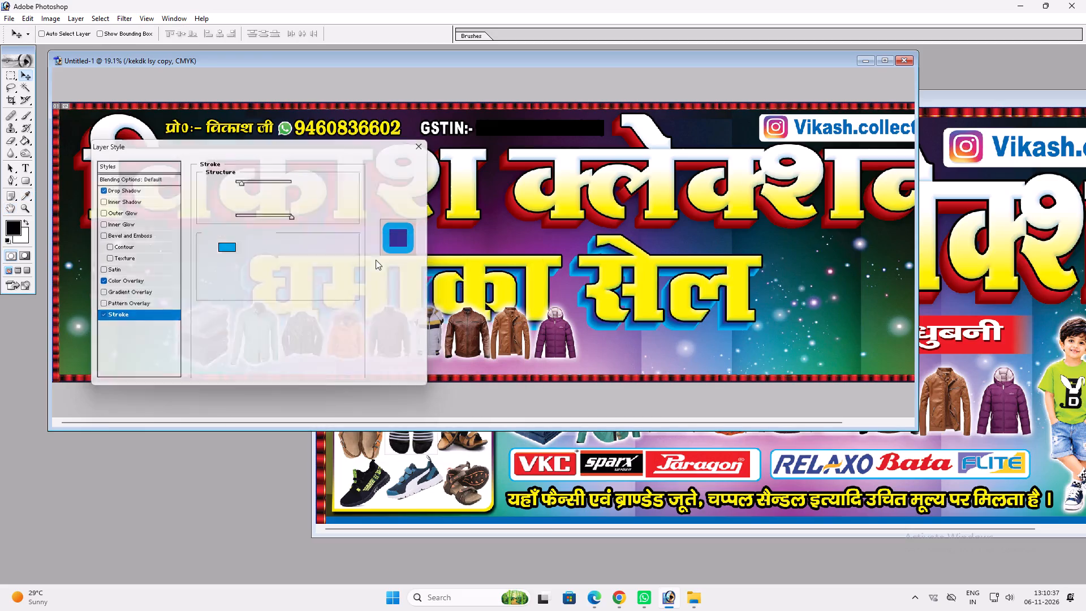
Nudge the blue extrusion right and enlarge the linked धमाका सेल headline and extrusion slightly toward the upper right.
key(Right)
key(v)
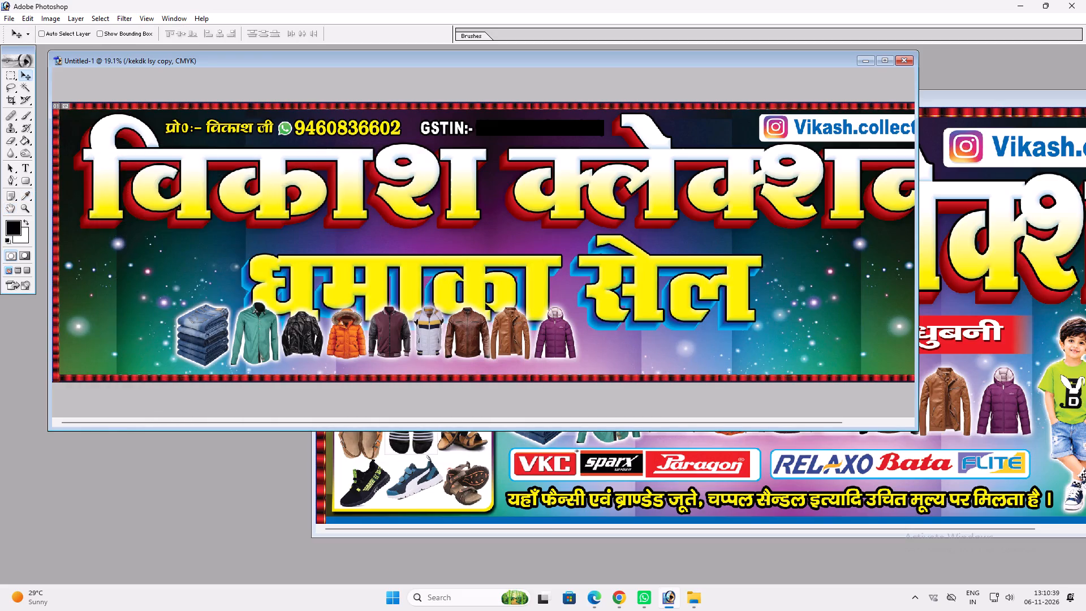
ctrl+shift+click(743, 284)
key(ctrl+t)
shift+drag(762, 235, 779, 231)
key(shift+Return)
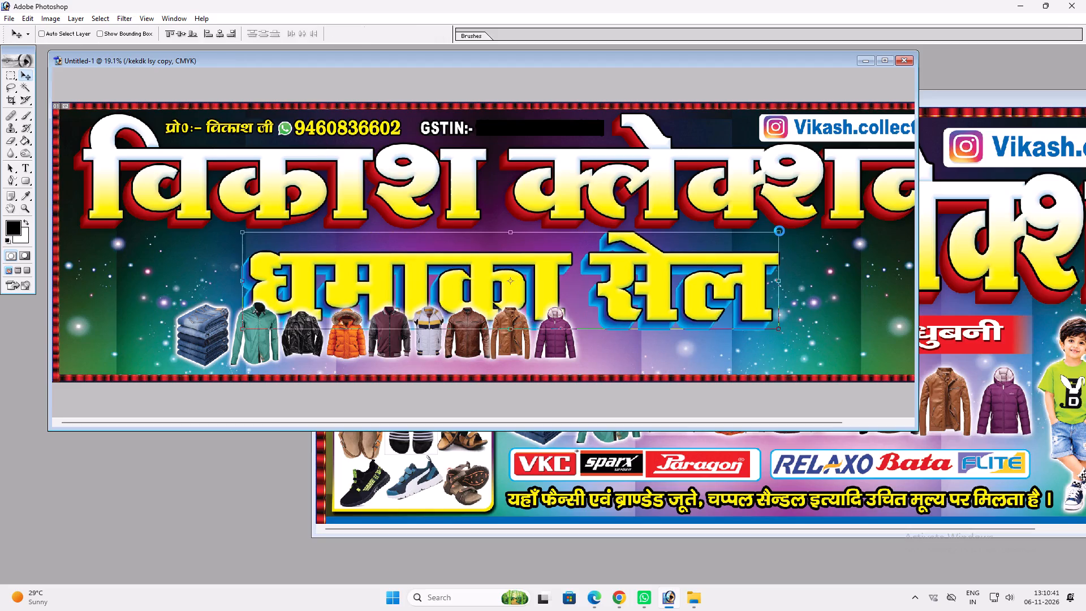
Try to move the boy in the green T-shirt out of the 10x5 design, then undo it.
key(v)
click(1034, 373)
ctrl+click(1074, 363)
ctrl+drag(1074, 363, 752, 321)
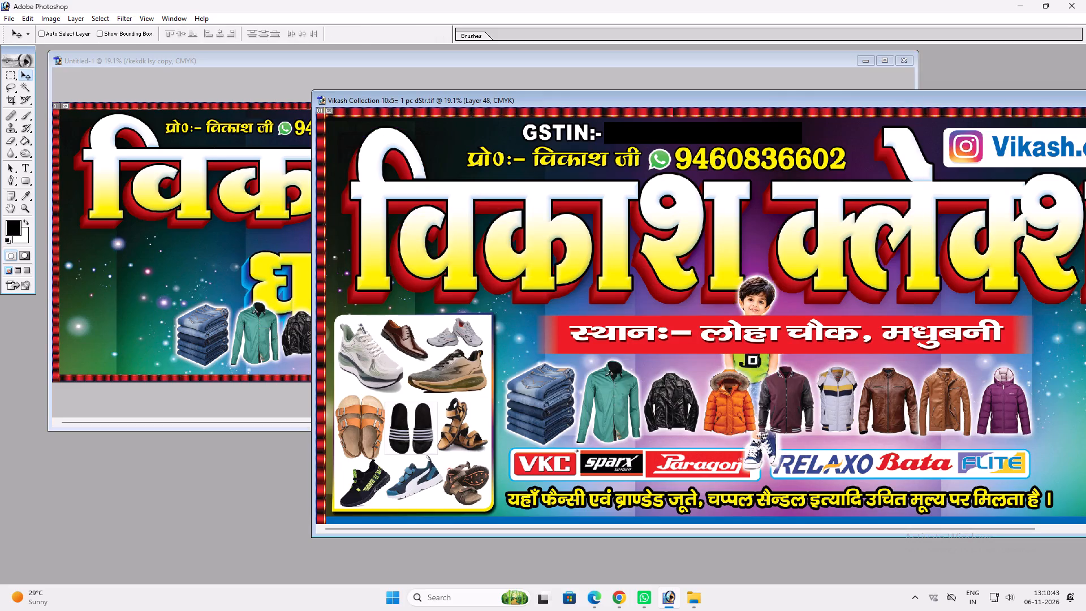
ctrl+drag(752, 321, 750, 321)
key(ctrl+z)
Bring all three boys together from the Vikash Collection 10x5 design into the new banner.
drag(843, 104, 423, 165)
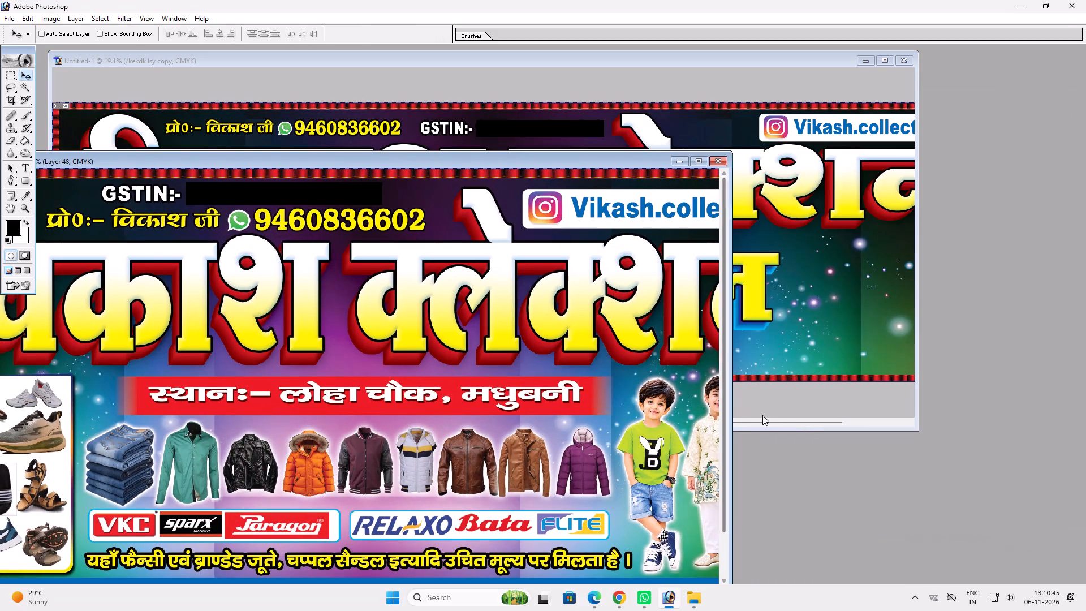
drag(729, 402, 905, 399)
ctrl+click(810, 412)
drag(809, 412, 813, 378)
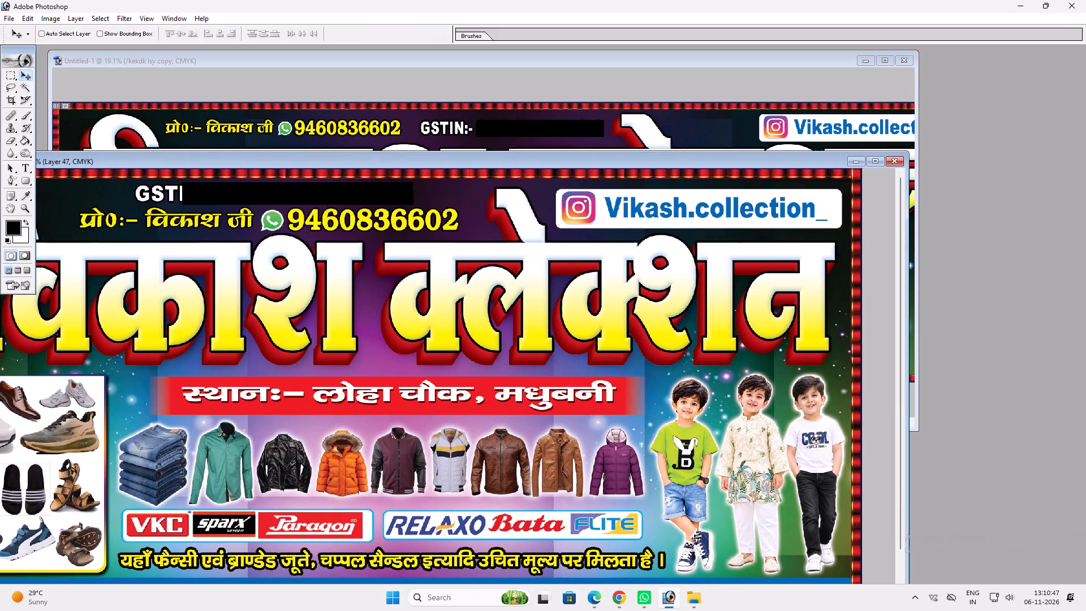
drag(813, 378, 814, 377)
key(ctrl+z)
ctrl+shift+click(757, 425)
ctrl+shift+click(687, 438)
drag(679, 441, 787, 256)
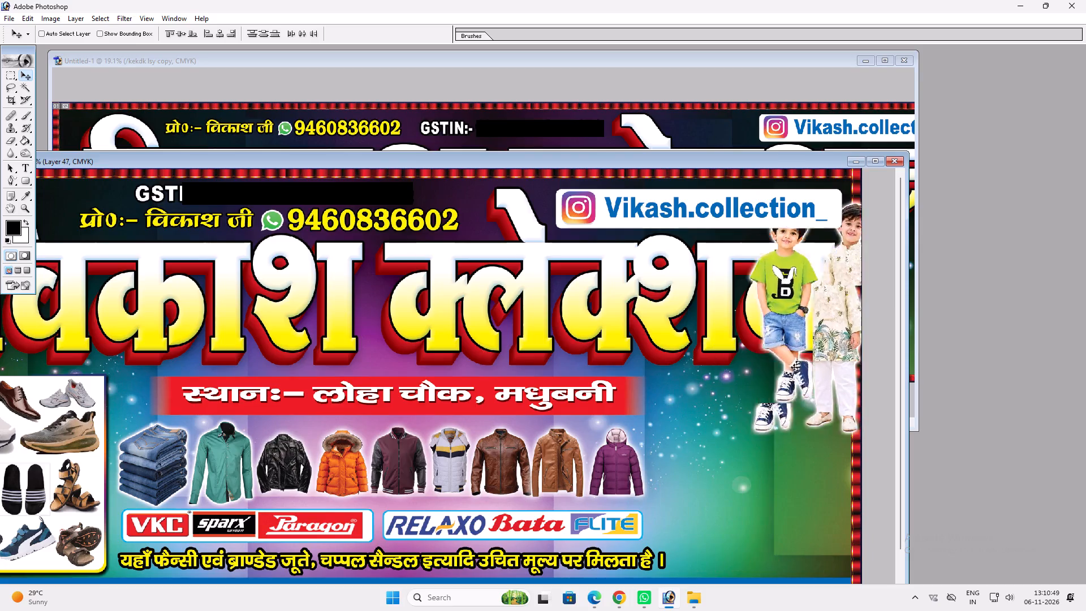
drag(787, 256, 835, 123)
click(880, 61)
Move the three boys down into the banner's lower-right corner, inside the red border.
key(v)
key(v)
drag(899, 264, 899, 281)
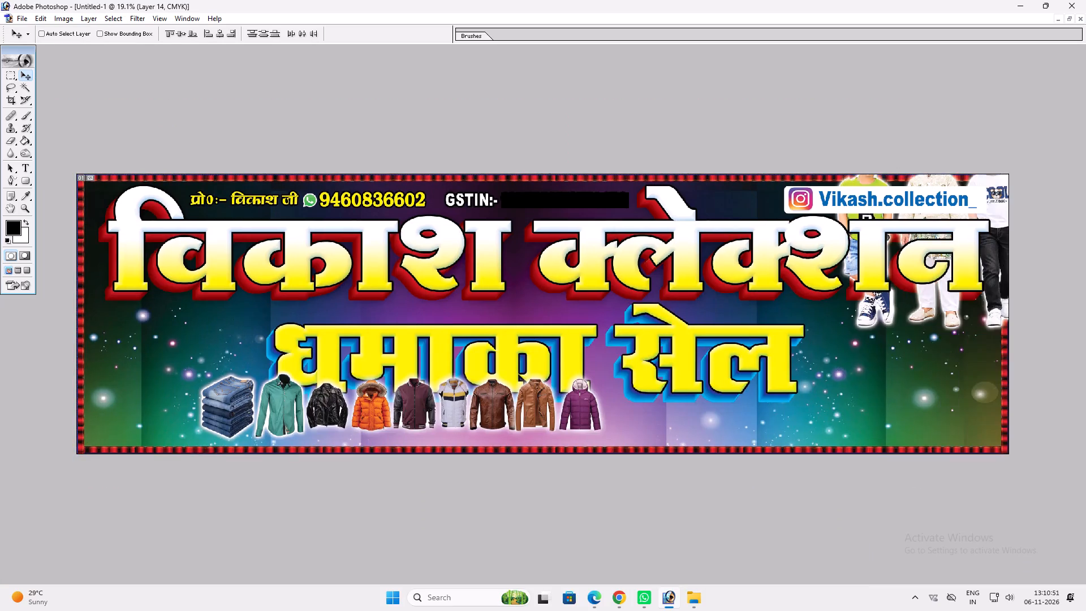
drag(899, 281, 872, 377)
Scale the three boys down to about 77% width and 68% height so they fit beneath the main title.
key(ctrl+t)
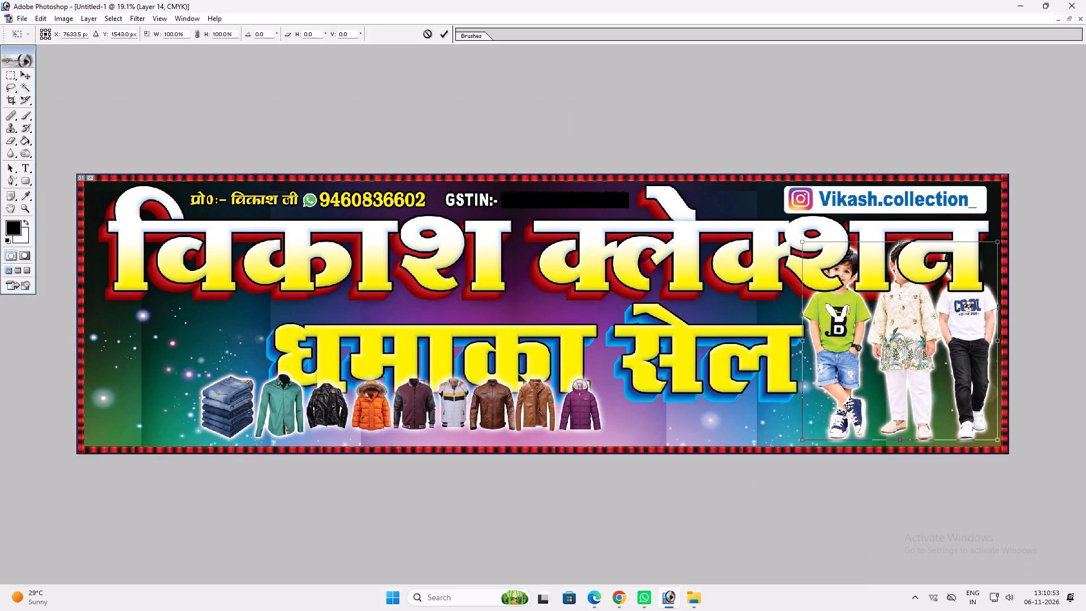
shift+drag(805, 248, 830, 272)
key(ctrl+z)
shift+drag(802, 243, 837, 282)
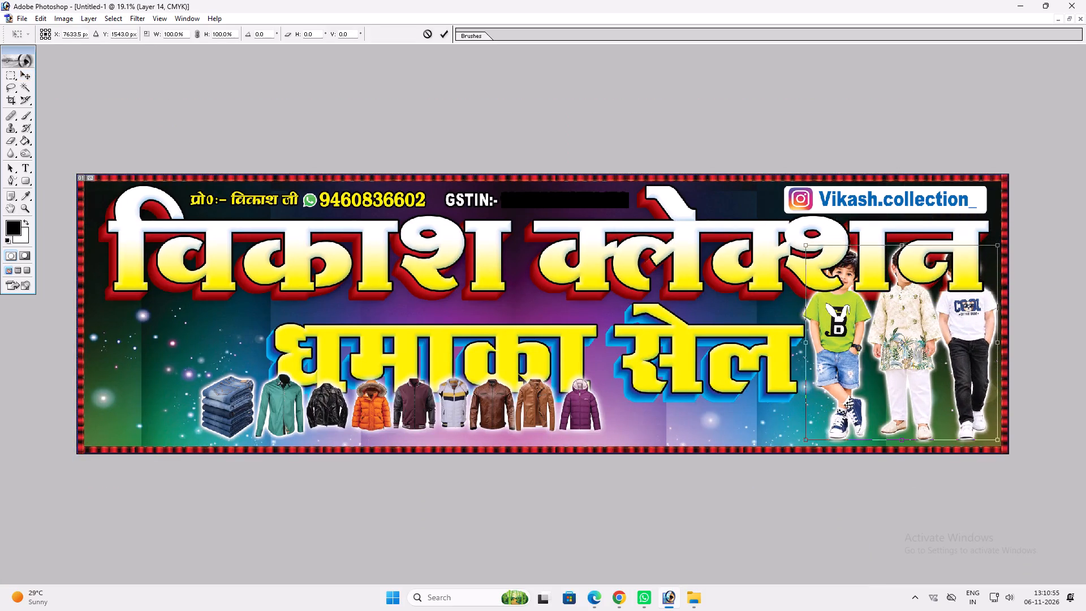
shift+drag(837, 282, 861, 310)
shift+drag(863, 324, 844, 328)
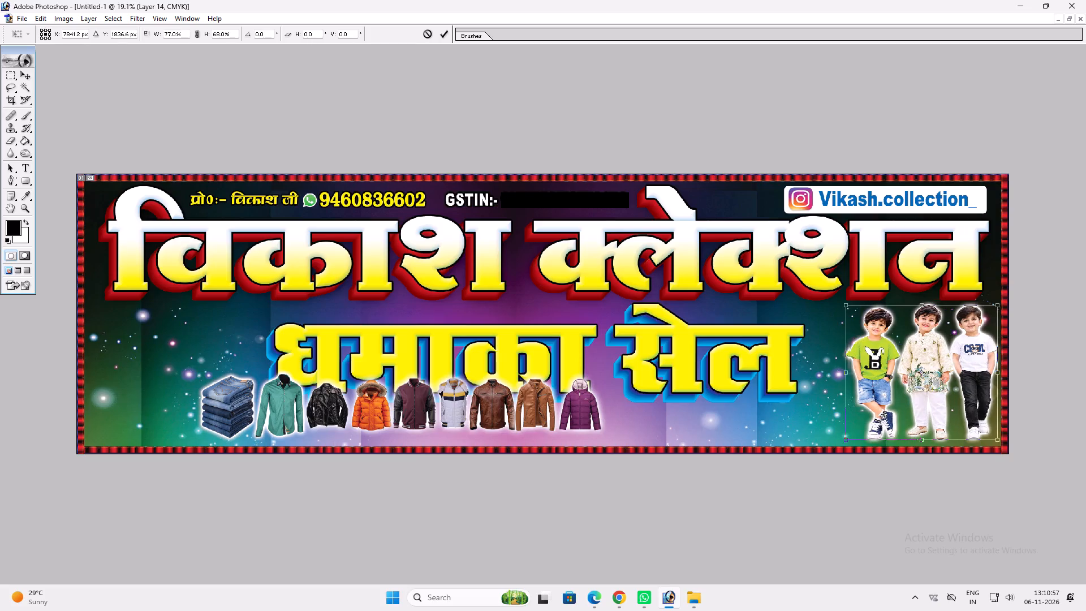
shift+drag(844, 328, 842, 329)
key(shift+Return)
Shift the three boys slightly left and enlarge them a little, mostly in width, toward the banner's lower-right corner.
key(v)
drag(866, 360, 852, 360)
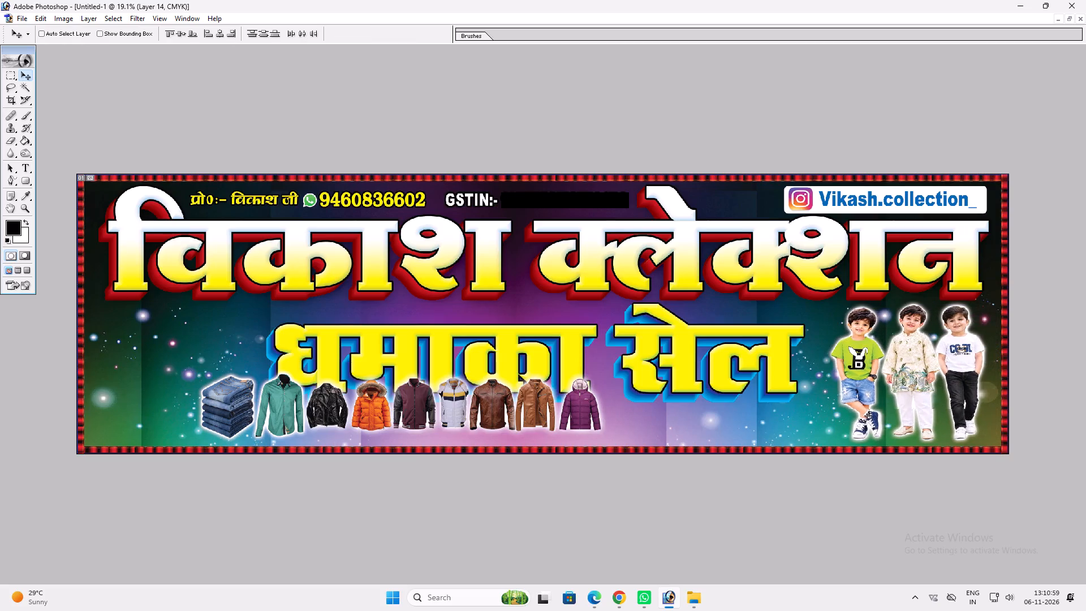
drag(852, 360, 846, 358)
key(ctrl+t)
shift+drag(977, 436, 992, 440)
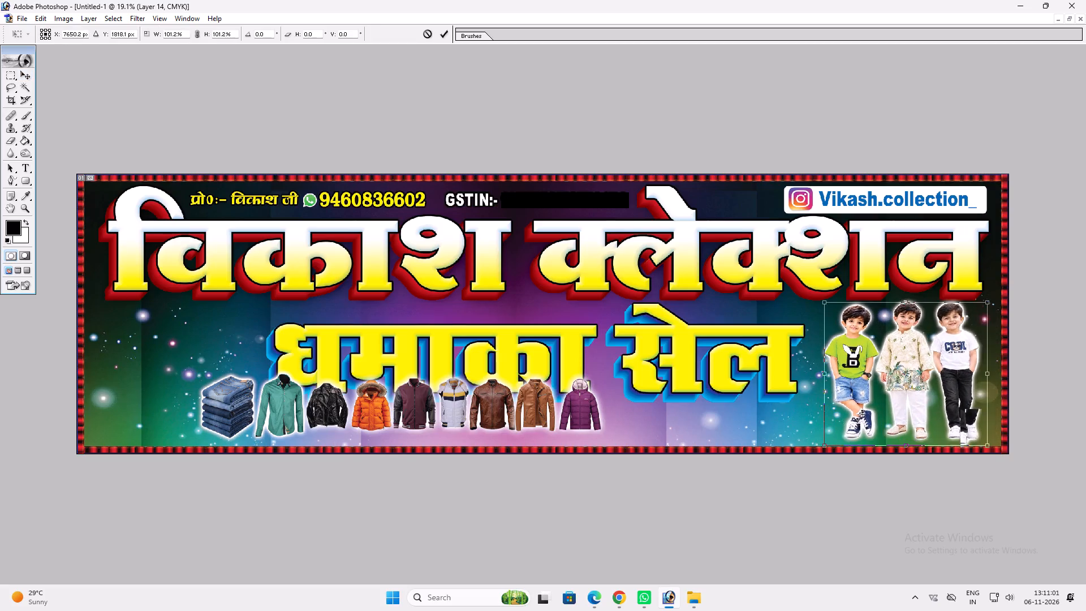
shift+drag(992, 440, 993, 440)
shift+drag(990, 359, 996, 358)
shift+drag(997, 300, 991, 308)
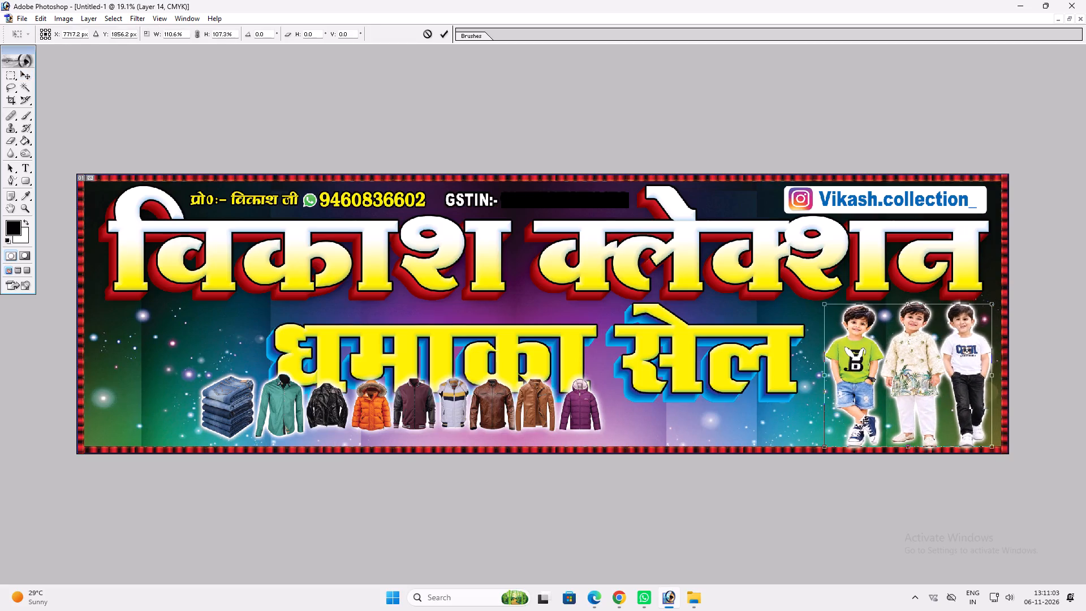
shift+drag(991, 308, 991, 309)
key(shift+Return)
key(v)
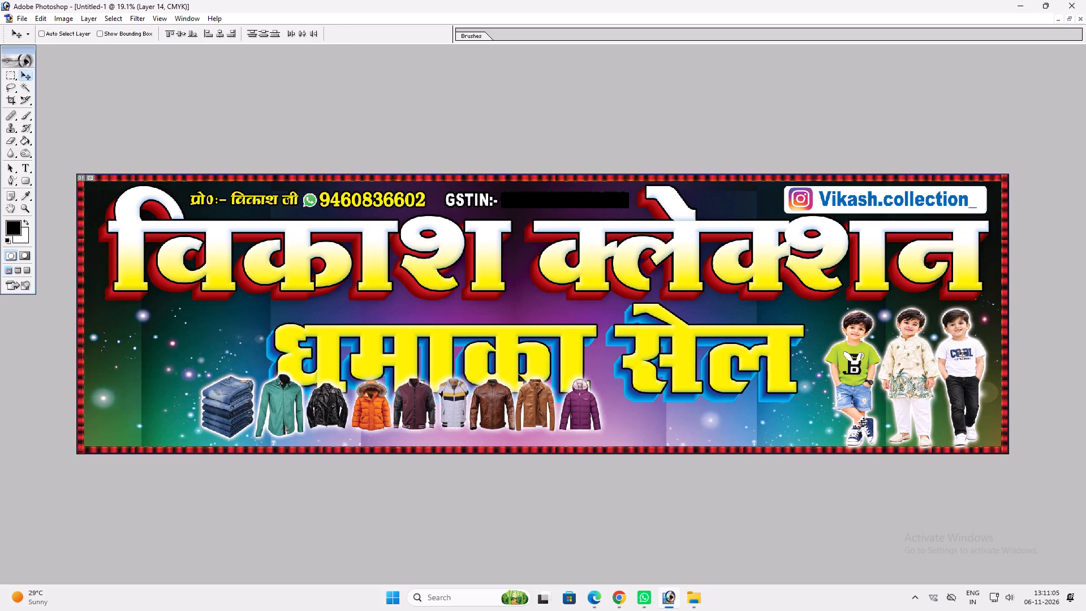
Move the stack of folded jeans up to the banner's left edge, just below the main title.
key(z)
drag(887, 287, 1033, 412)
key(space)
key(space)
key(space)
key(space)
key(space)
key(space)
key(space)
key(space)
key(space)
key(space)
key(space)
key(space)
key(space)
key(space)
key(space)
key(space)
key(space)
key(space)
key(space)
key(space)
right_click(854, 332)
drag(864, 335, 876, 339)
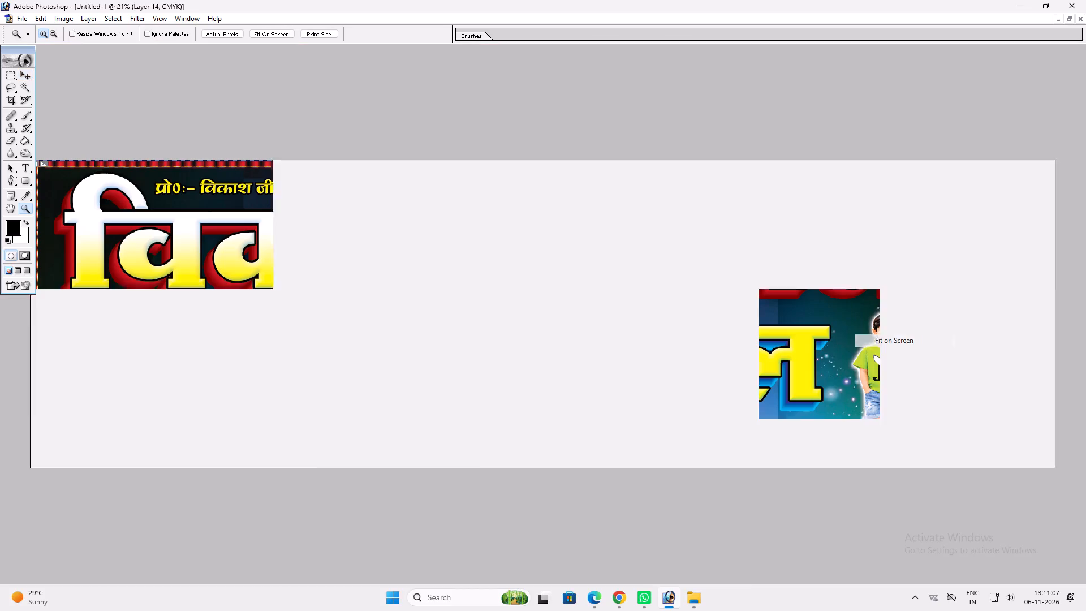
key(v)
ctrl+right_click(206, 407)
click(218, 411)
ctrl+shift+right_click(200, 403)
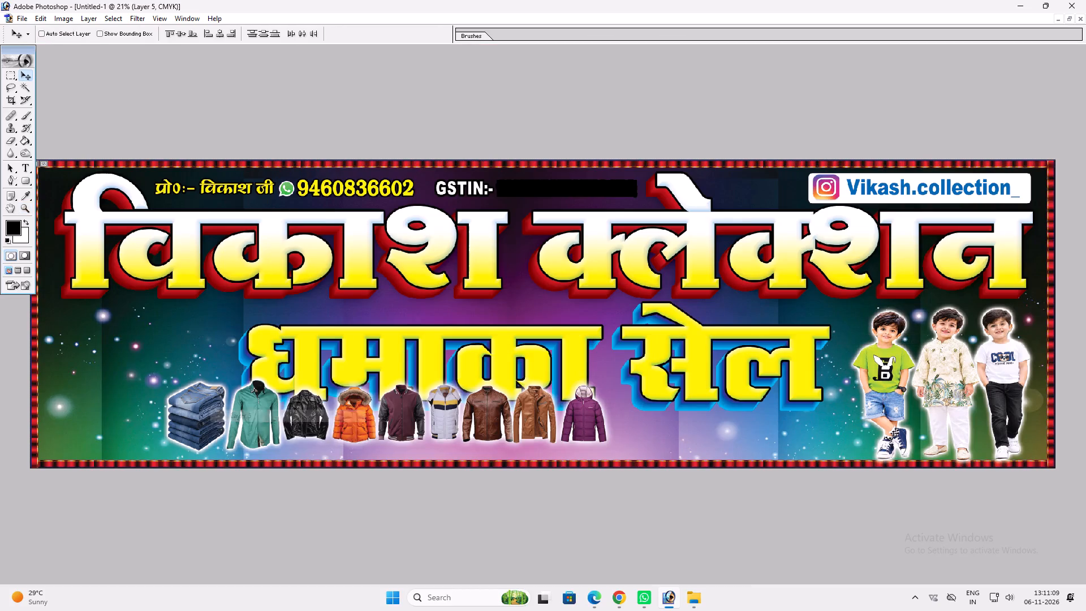
ctrl+shift+drag(210, 408, 216, 411)
drag(216, 423, 130, 355)
scroll(169, 375, up, 4)
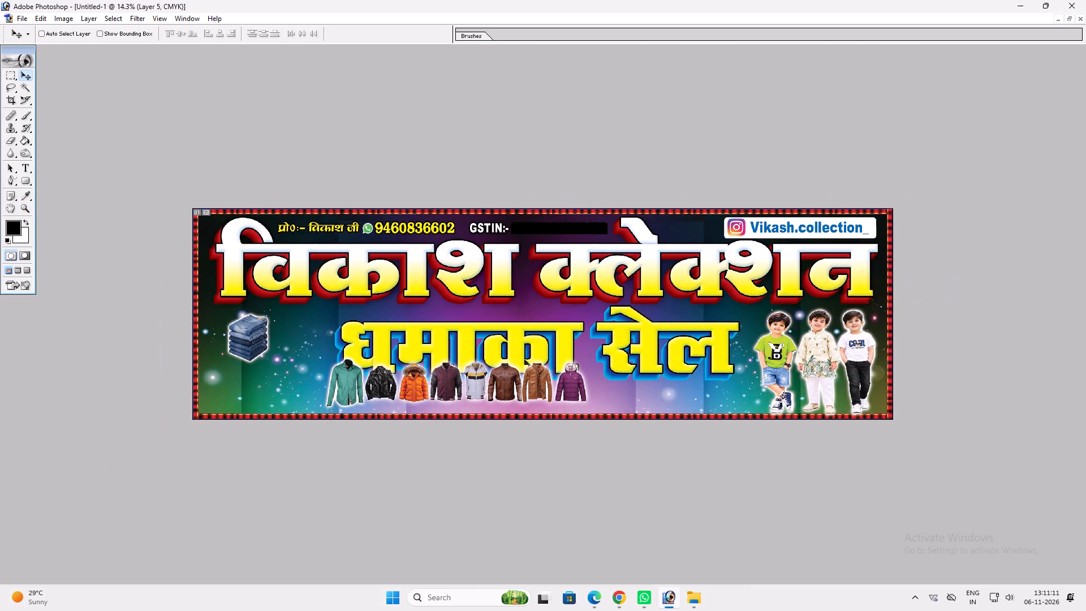
drag(239, 341, 221, 341)
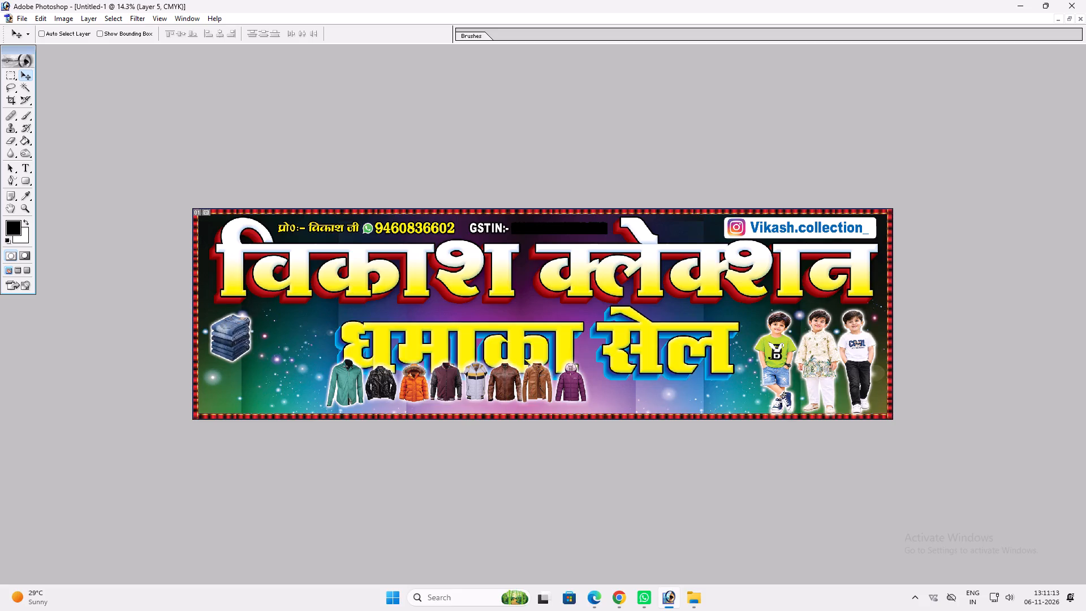
drag(221, 341, 219, 340)
Move the green shirt and the linked row of jackets up beside the jeans stack, below the main title.
ctrl+click(351, 380)
drag(337, 388, 302, 367)
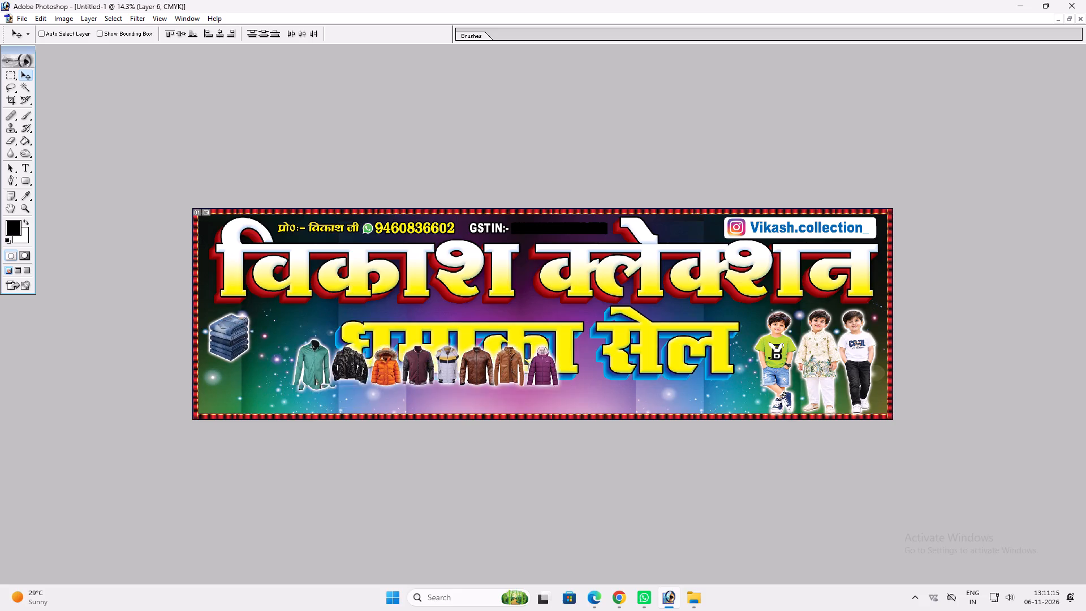
drag(302, 367, 269, 341)
ctrl+shift+right_drag(275, 332, 286, 335)
ctrl+shift+click(290, 338)
ctrl+shift+right_click(270, 332)
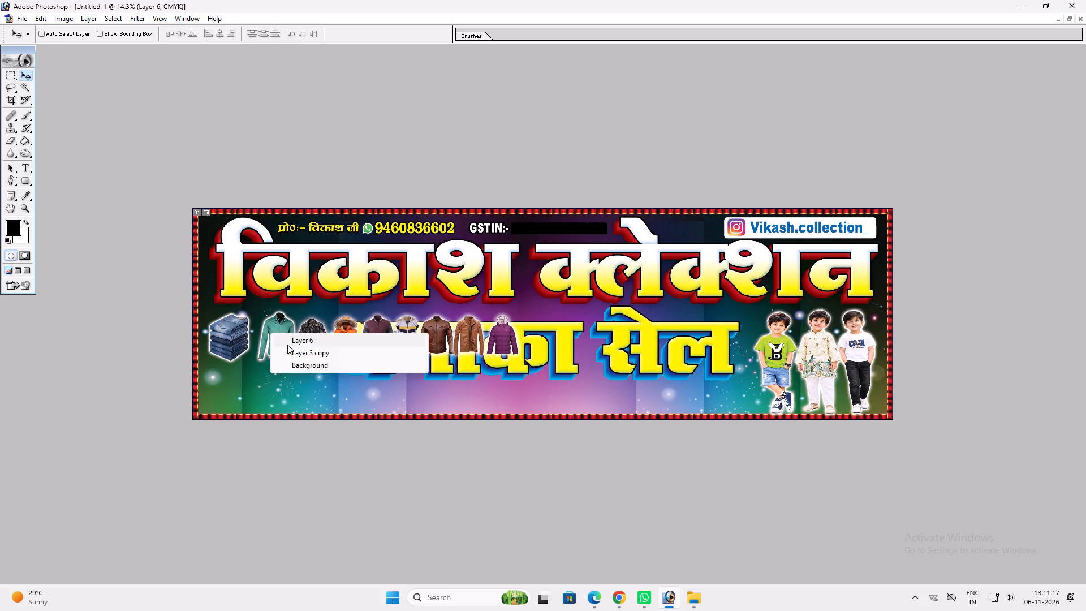
ctrl+shift+click(286, 343)
click(277, 338)
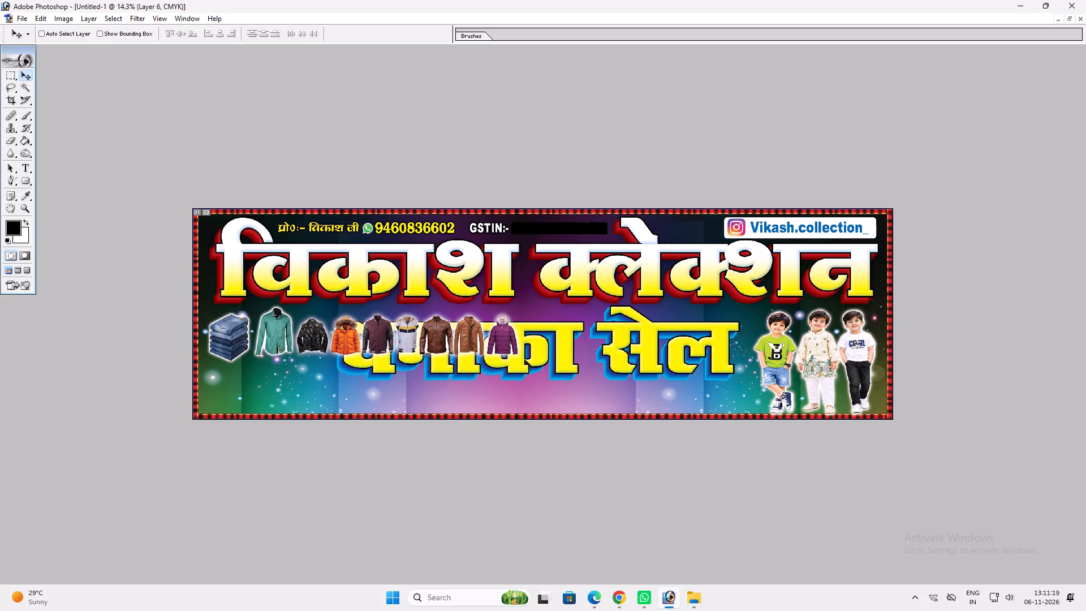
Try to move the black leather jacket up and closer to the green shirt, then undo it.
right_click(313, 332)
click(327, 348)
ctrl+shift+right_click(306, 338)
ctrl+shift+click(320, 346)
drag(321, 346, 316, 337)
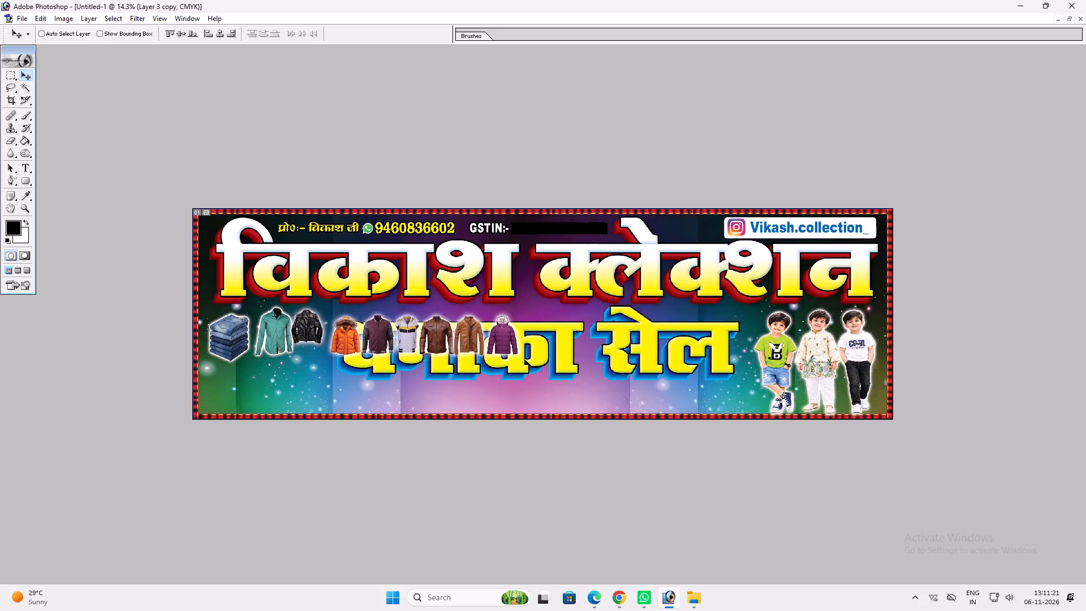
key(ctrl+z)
Move the green shirt slightly down beside the stack of jeans.
key(z)
drag(149, 273, 677, 496)
key(v)
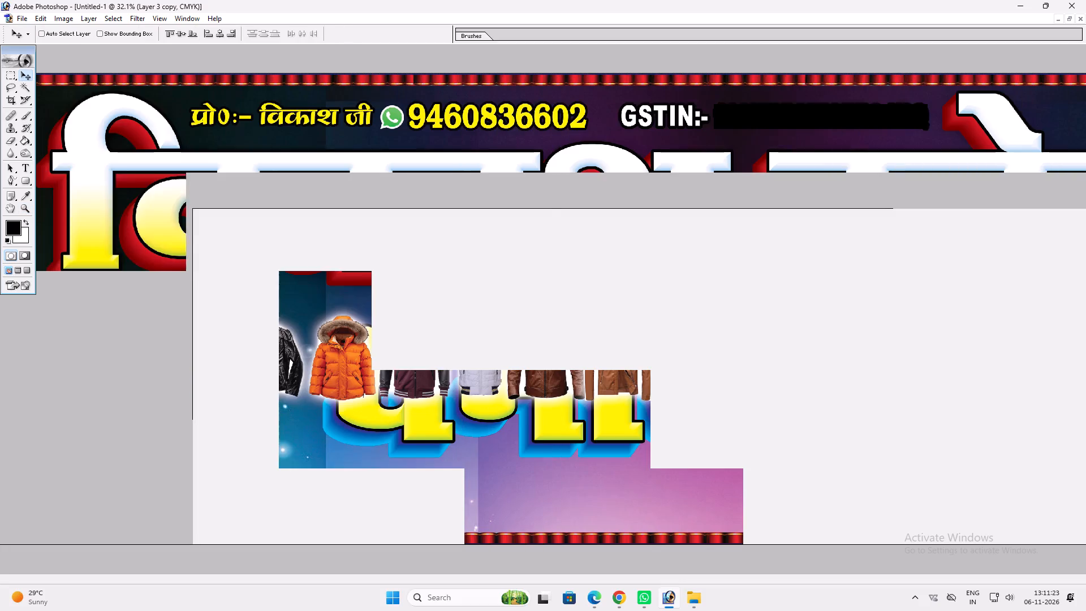
key(space)
key(space)
key(space)
key(space)
key(space)
key(space)
key(space)
key(space)
key(space)
key(space)
key(space)
key(space)
key(space)
key(space)
key(space)
key(space)
key(space)
key(space)
key(space)
key(space)
drag(264, 378, 567, 398)
key(v)
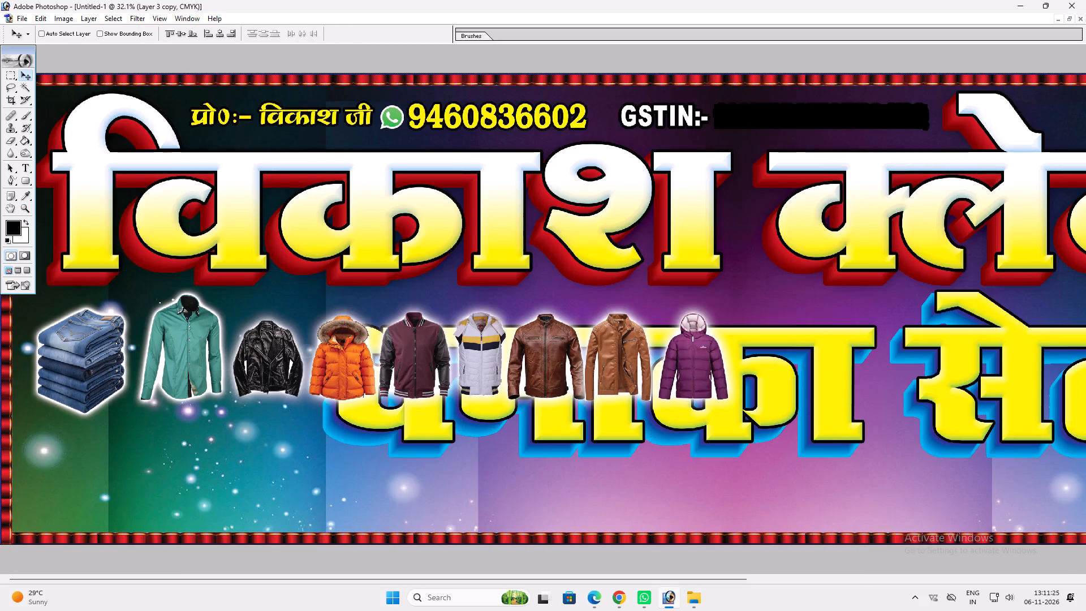
right_click(200, 334)
click(218, 338)
ctrl+shift+right_drag(194, 328, 200, 330)
ctrl+shift+drag(209, 334, 216, 335)
shift+drag(191, 328, 191, 338)
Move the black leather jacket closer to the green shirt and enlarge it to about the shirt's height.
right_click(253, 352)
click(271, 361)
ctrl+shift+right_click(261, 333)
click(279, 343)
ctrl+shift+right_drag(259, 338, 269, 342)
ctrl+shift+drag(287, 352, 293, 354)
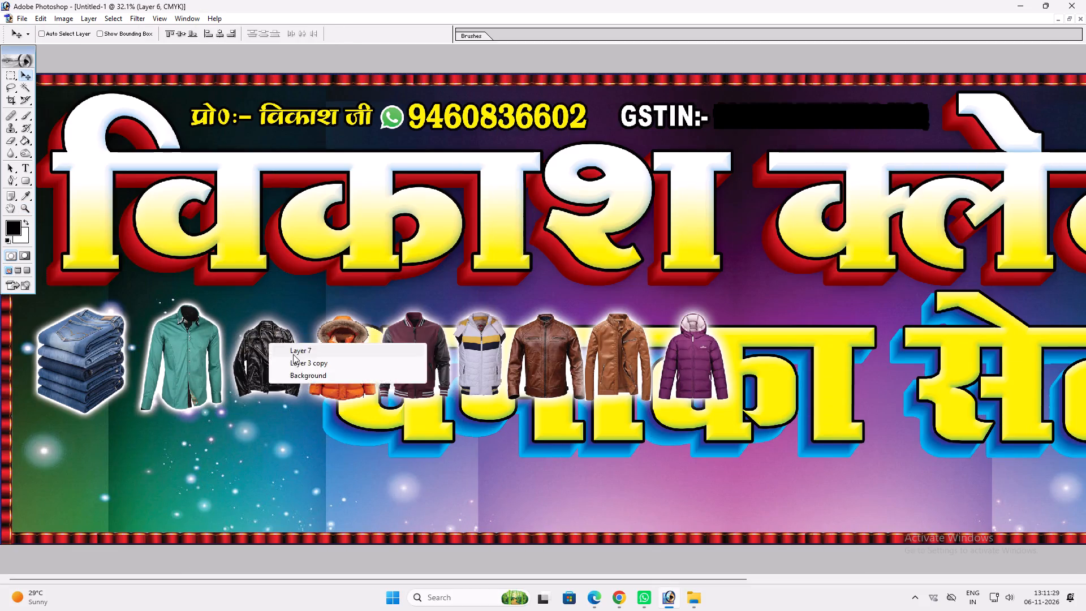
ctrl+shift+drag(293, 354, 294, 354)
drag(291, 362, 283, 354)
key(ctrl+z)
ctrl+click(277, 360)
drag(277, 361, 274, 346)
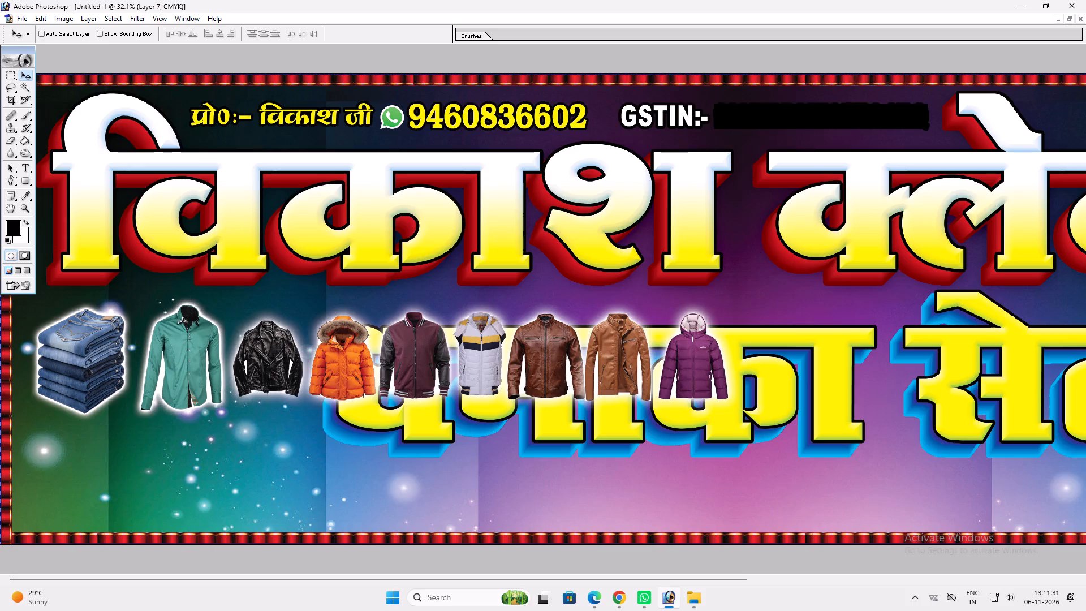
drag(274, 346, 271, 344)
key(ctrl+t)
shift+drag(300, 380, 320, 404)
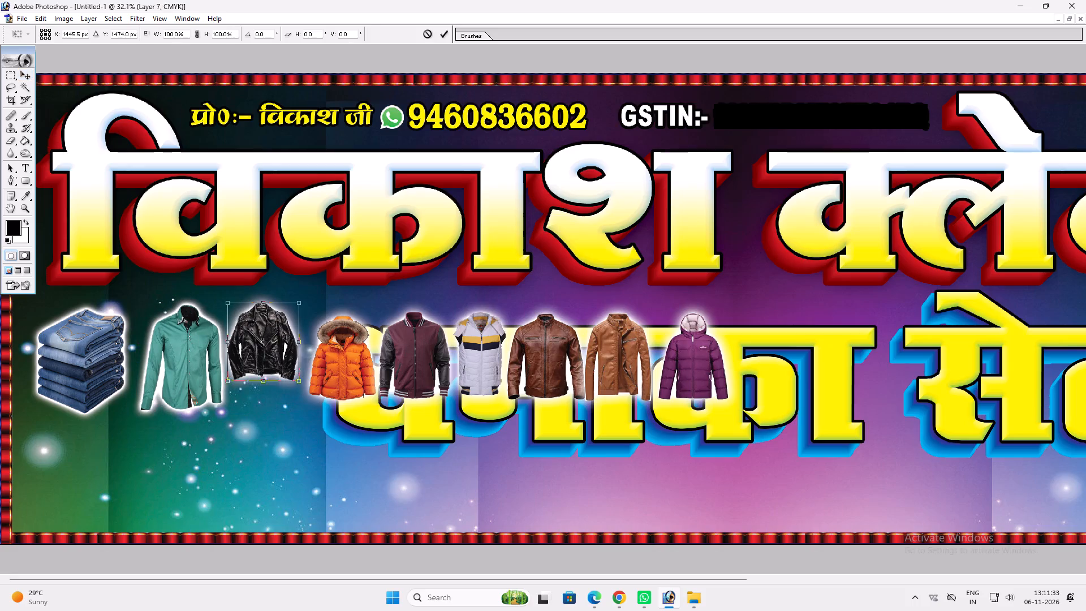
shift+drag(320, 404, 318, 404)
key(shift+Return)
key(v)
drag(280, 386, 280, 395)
Move the orange hooded jacket to the banner's lower-left corner below the jeans stack and enlarge it to fill the space.
ctrl+click(335, 372)
ctrl+right_drag(329, 364, 335, 366)
ctrl+shift+click(349, 373)
ctrl+shift+right_click(344, 369)
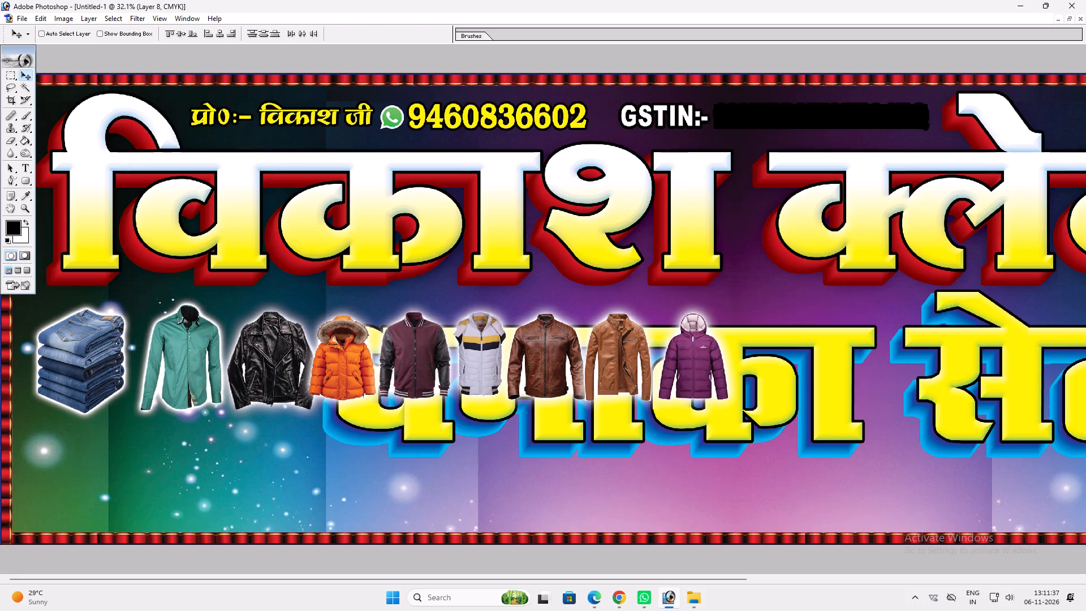
drag(364, 382, 369, 387)
ctrl+shift+right_click(346, 374)
ctrl+shift+drag(355, 377, 360, 380)
drag(367, 379, 120, 477)
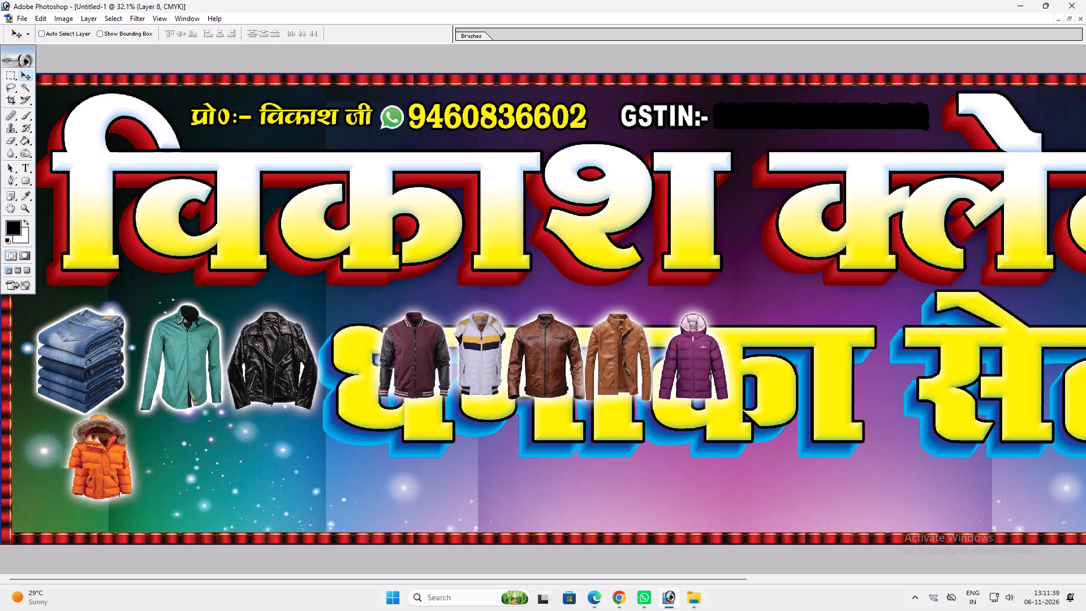
drag(120, 477, 82, 483)
key(ctrl+t)
shift+drag(93, 505, 117, 522)
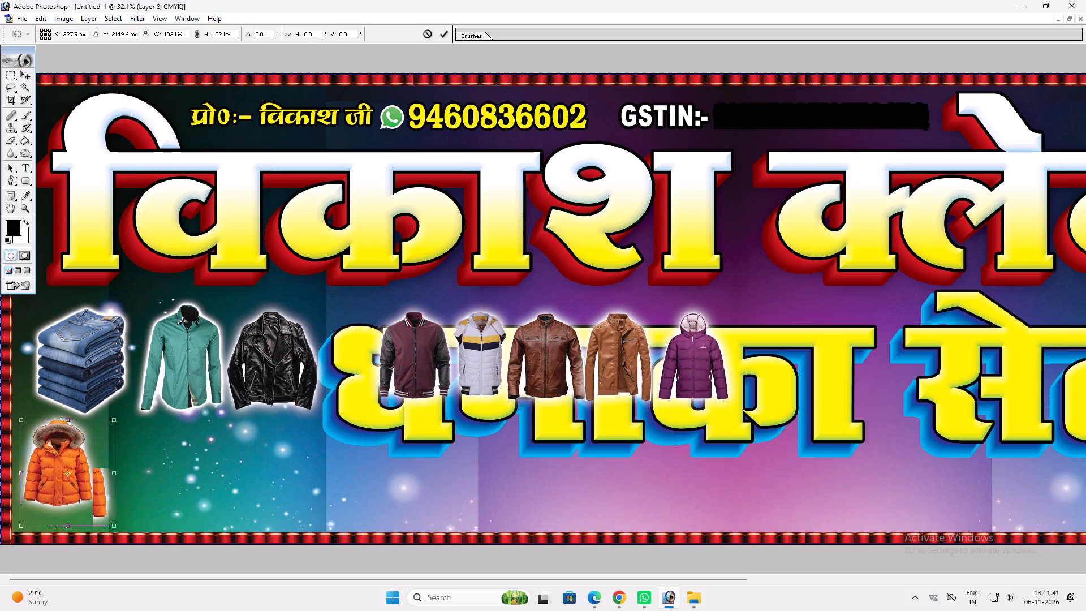
shift+drag(117, 522, 119, 523)
key(shift+Return)
key(Return)
key(v)
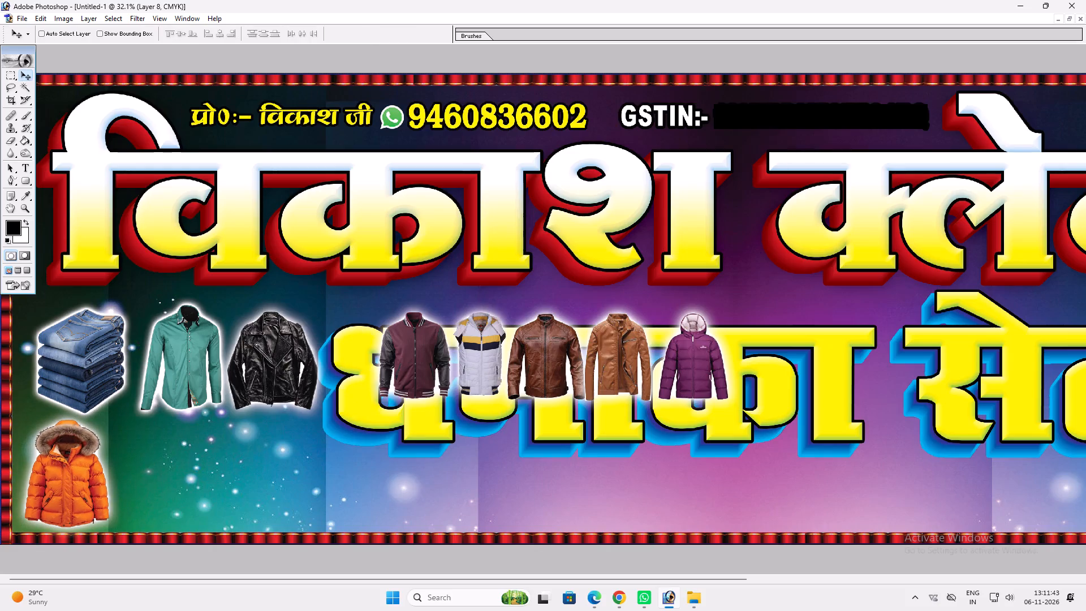
Move the maroon bomber jacket down beside the orange jacket and enlarge it to about the same height.
right_click(411, 373)
click(425, 381)
ctrl+shift+right_click(415, 369)
ctrl+shift+click(425, 373)
drag(429, 371, 180, 478)
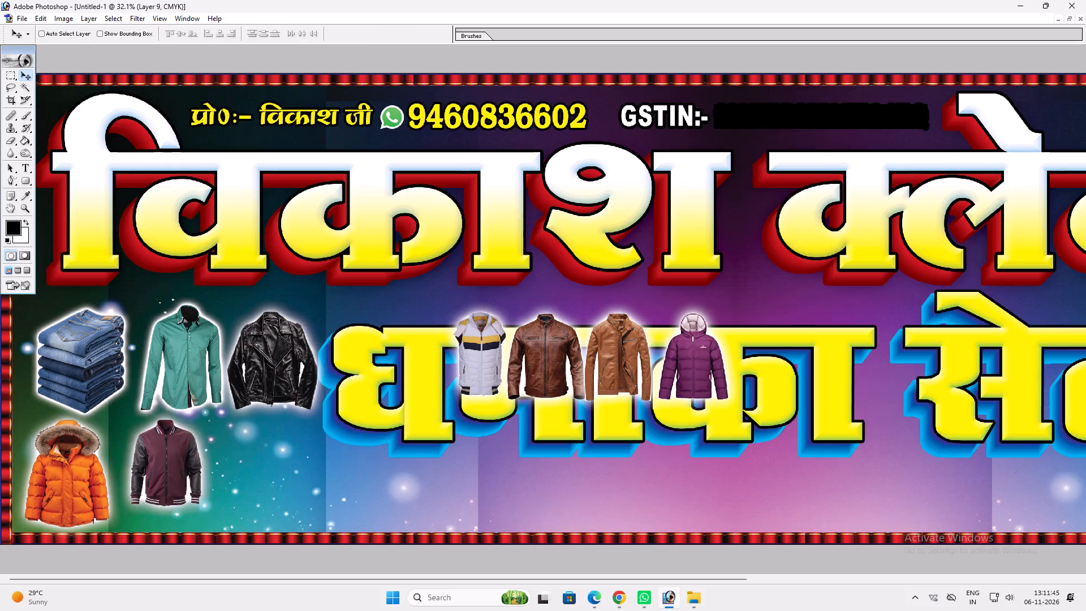
drag(180, 478, 173, 495)
key(ctrl+t)
shift+drag(193, 433, 209, 416)
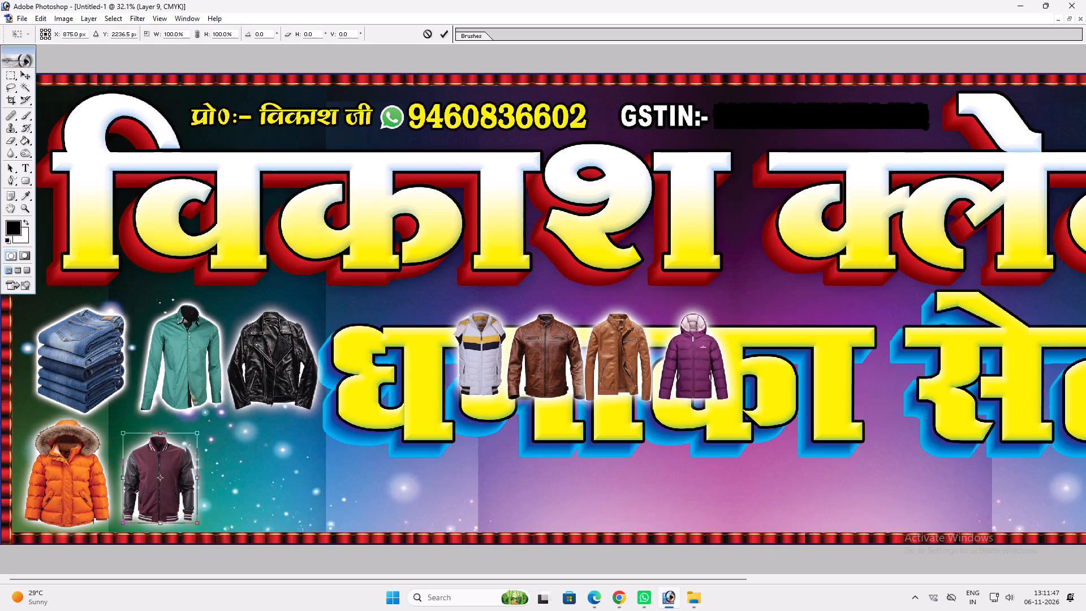
shift+drag(209, 416, 214, 411)
key(shift+Return)
key(v)
shift+drag(208, 462, 201, 465)
key(v)
Move the white vest with yellow and black stripes down beside the maroon jacket and enlarge it to match the row.
right_click(459, 367)
right_drag(470, 341, 479, 347)
click(480, 348)
ctrl+shift+right_drag(471, 347, 483, 352)
ctrl+shift+drag(483, 352, 490, 355)
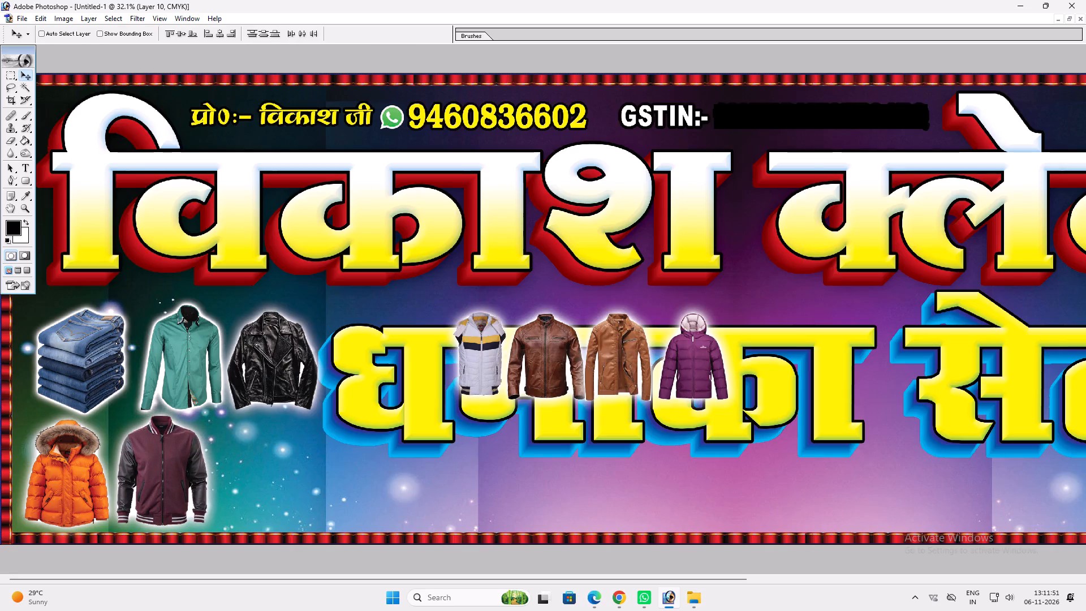
right_click(476, 350)
click(485, 355)
ctrl+shift+right_drag(475, 348, 491, 354)
ctrl+shift+drag(489, 354, 494, 355)
right_click(480, 350)
click(490, 357)
ctrl+shift+right_click(477, 351)
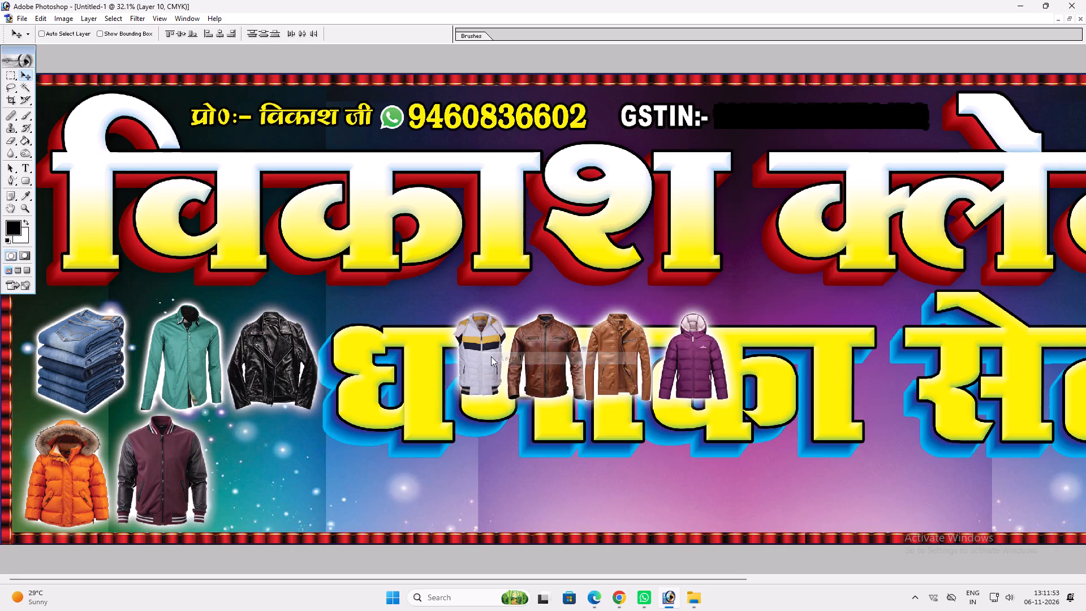
ctrl+shift+click(492, 357)
drag(492, 356, 253, 483)
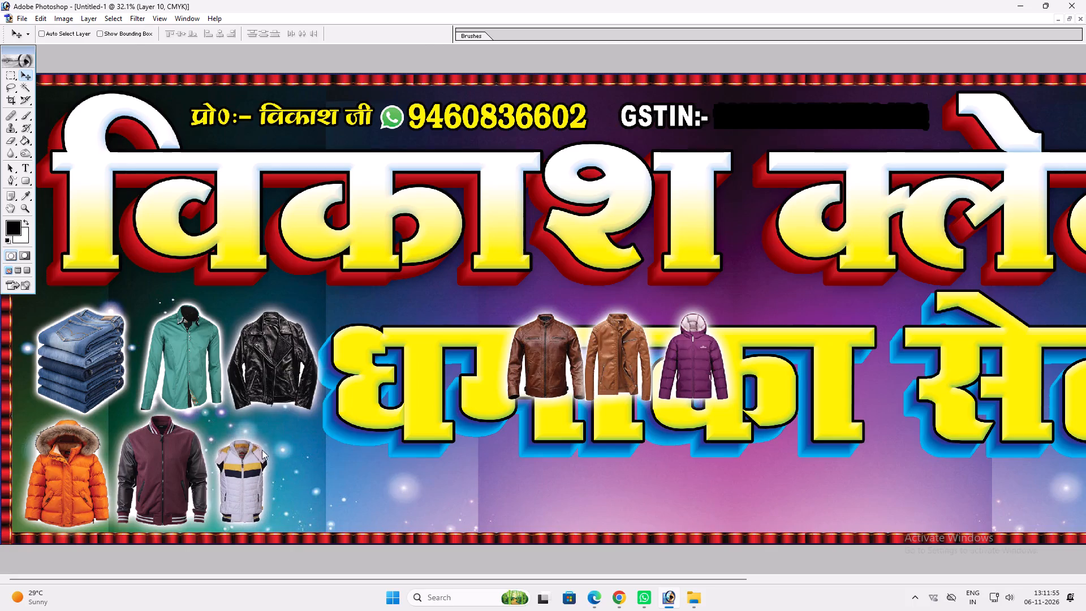
key(ctrl+t)
shift+drag(282, 435, 300, 419)
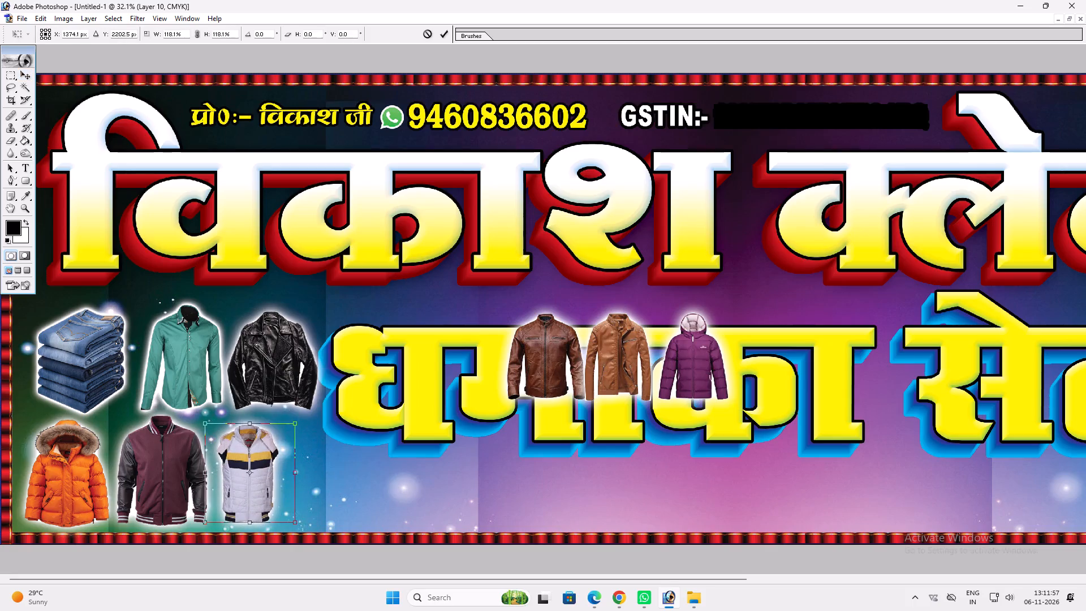
shift+drag(300, 419, 302, 419)
key(Return)
key(v)
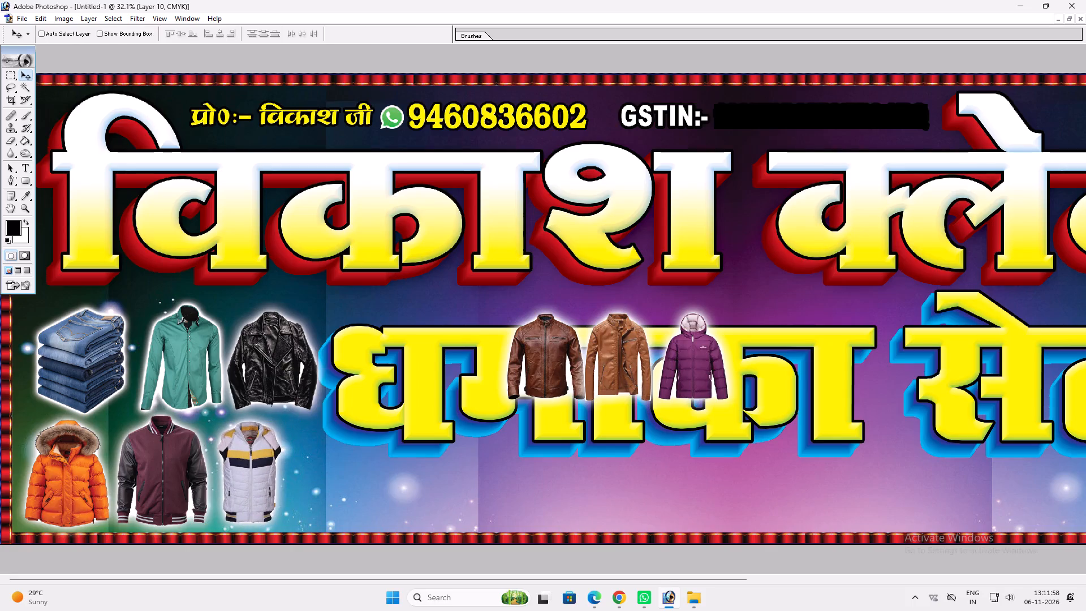
Shift the jeans stack and the green shirt left, closer to the banner's left border.
ctrl+click(95, 355)
shift+drag(95, 355, 84, 357)
ctrl+click(187, 345)
shift+drag(212, 383, 188, 384)
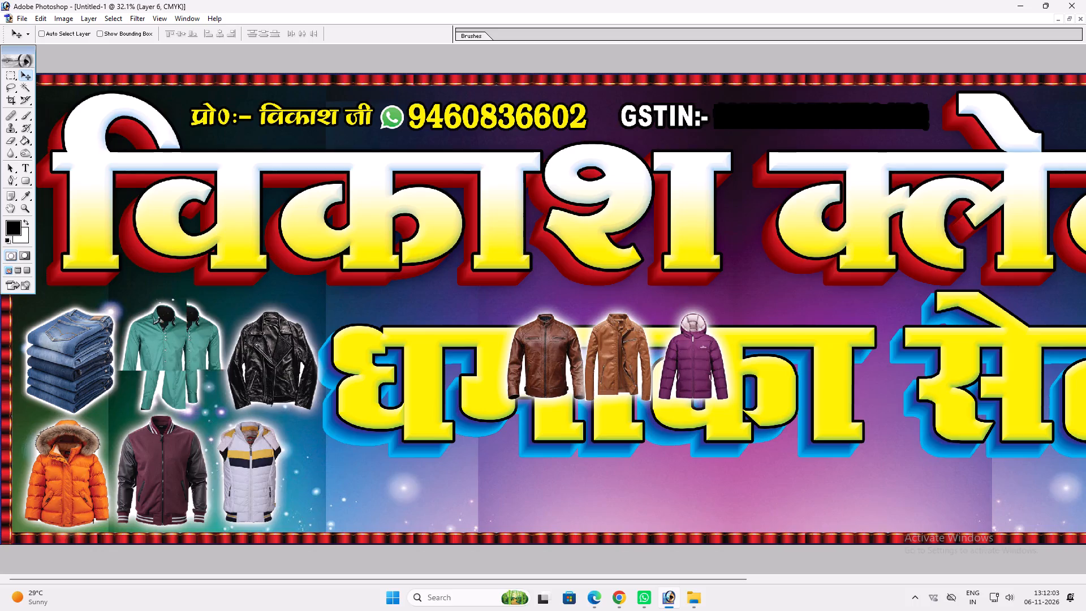
shift+drag(188, 384, 189, 384)
Delete the black leather jacket from the upper clothing row.
ctrl+click(258, 363)
drag(260, 362, 256, 364)
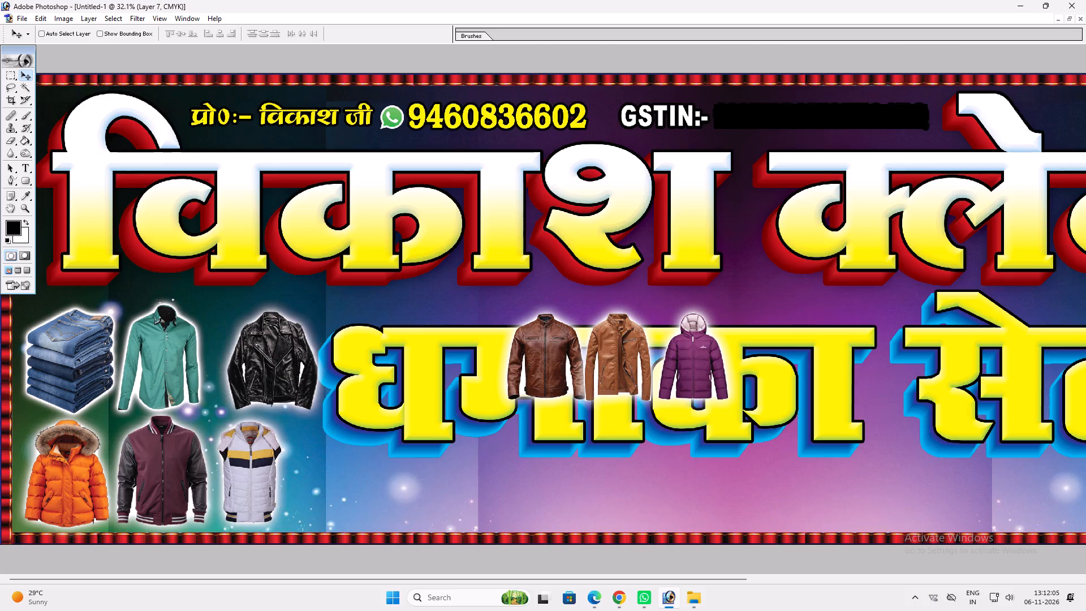
drag(256, 364, 253, 365)
key(alt+l)
key(alt+l)
key(alt+l)
key(v)
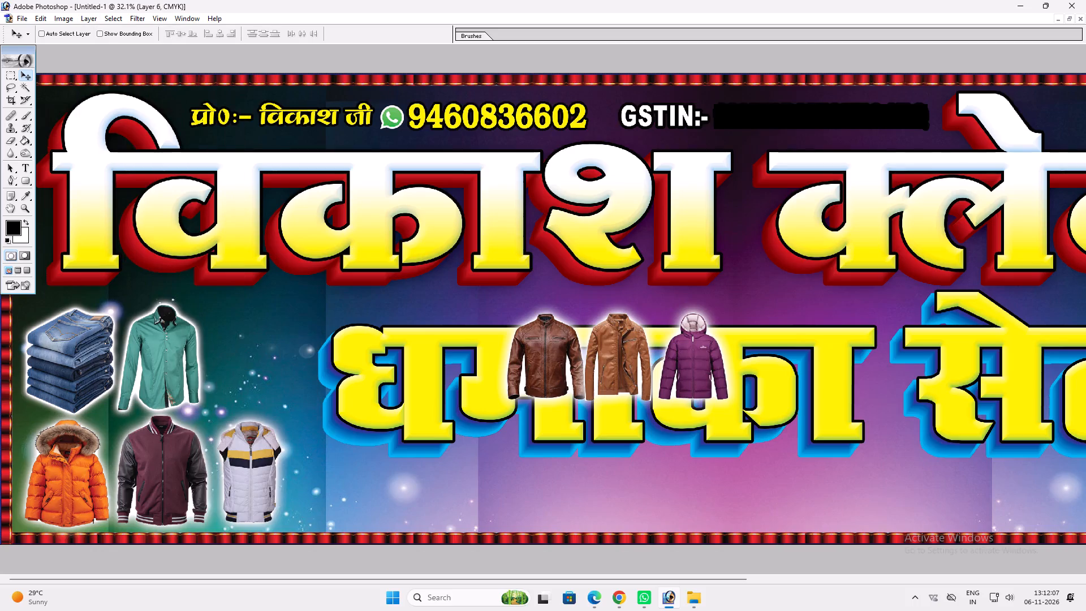
Move the linked dark brown, tan and purple jackets left so the brown jacket sits beside the green shirt.
ctrl+click(622, 351)
drag(622, 350, 383, 354)
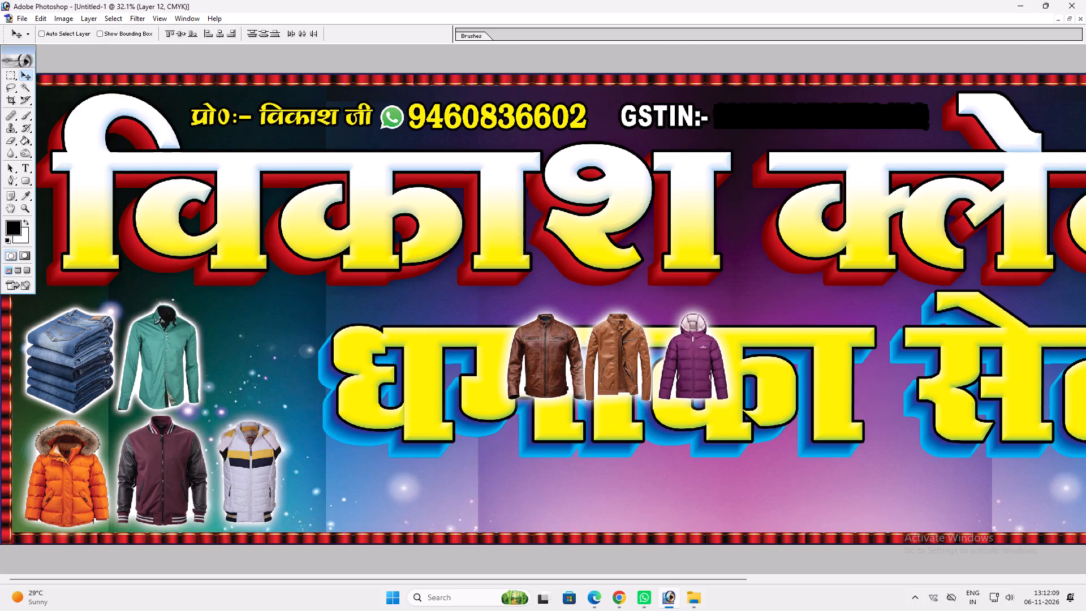
drag(383, 354, 324, 353)
Move the purple hooded jacket down into the lower clothing row beside the white vest.
right_drag(390, 348, 400, 351)
click(422, 361)
ctrl+shift+right_drag(403, 354, 410, 355)
ctrl+shift+drag(412, 357, 420, 359)
drag(407, 354, 325, 475)
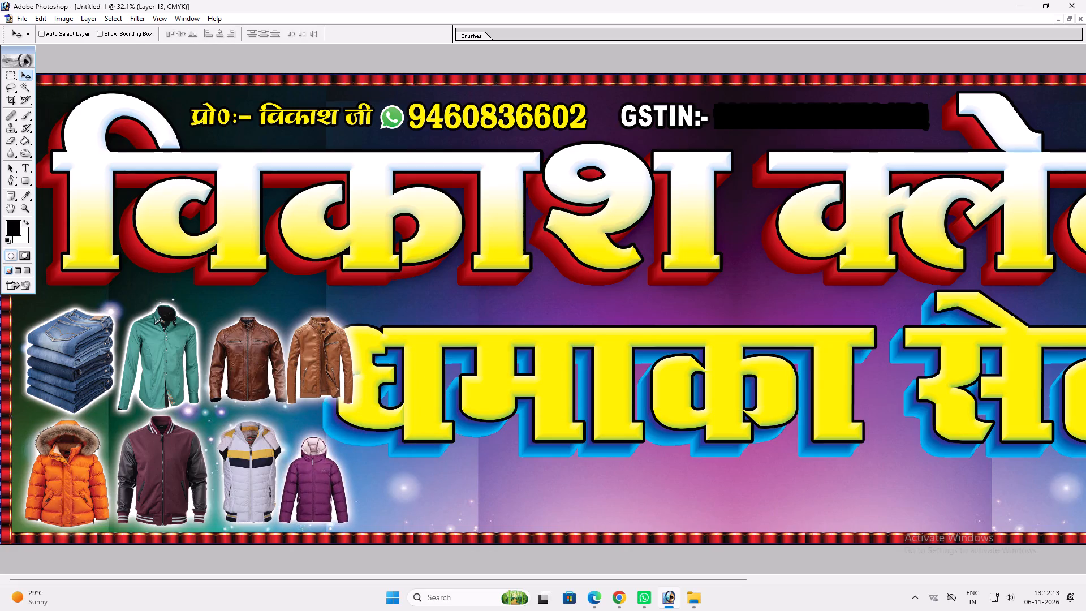
Narrow the धमाका सेल headline from its left side so it clears the clothing group.
right_click(363, 407)
drag(383, 414, 389, 415)
right_click(377, 410)
click(398, 419)
key(ctrl+t)
shift+drag(324, 394, 374, 394)
key(shift+Return)
key(v)
Nudge the green shirt slightly left, closer to the jeans stack.
key(space)
key(space)
key(space)
key(space)
key(space)
key(space)
key(space)
drag(301, 398, 545, 350)
key(v)
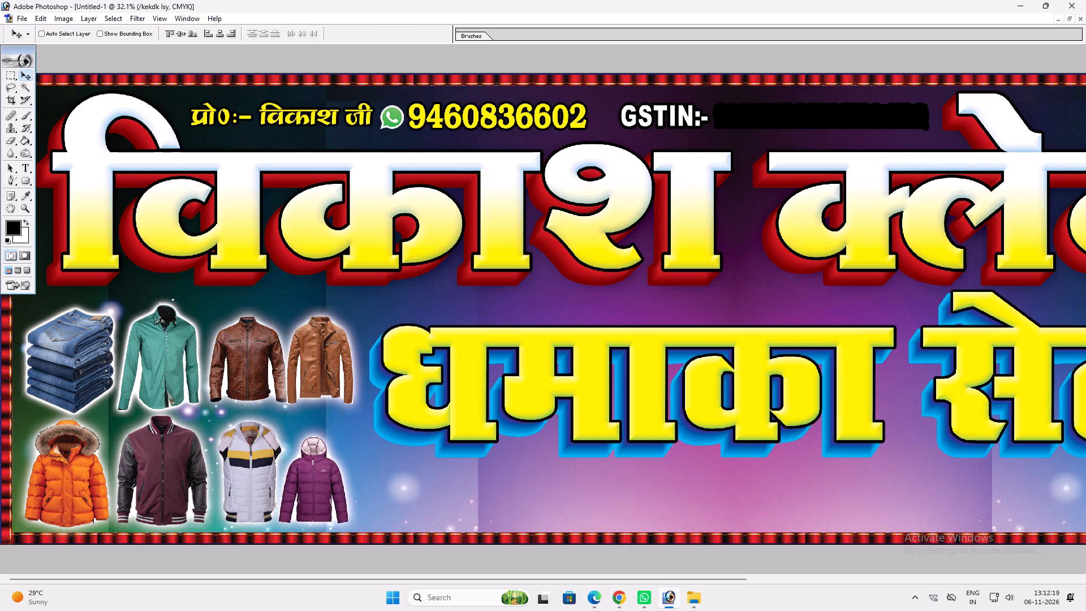
right_click(170, 344)
click(184, 347)
shift+click(180, 351)
Shift the linked dark brown and tan leather jackets left beside the green shirt and enlarge them slightly.
ctrl+click(234, 357)
drag(235, 356, 231, 356)
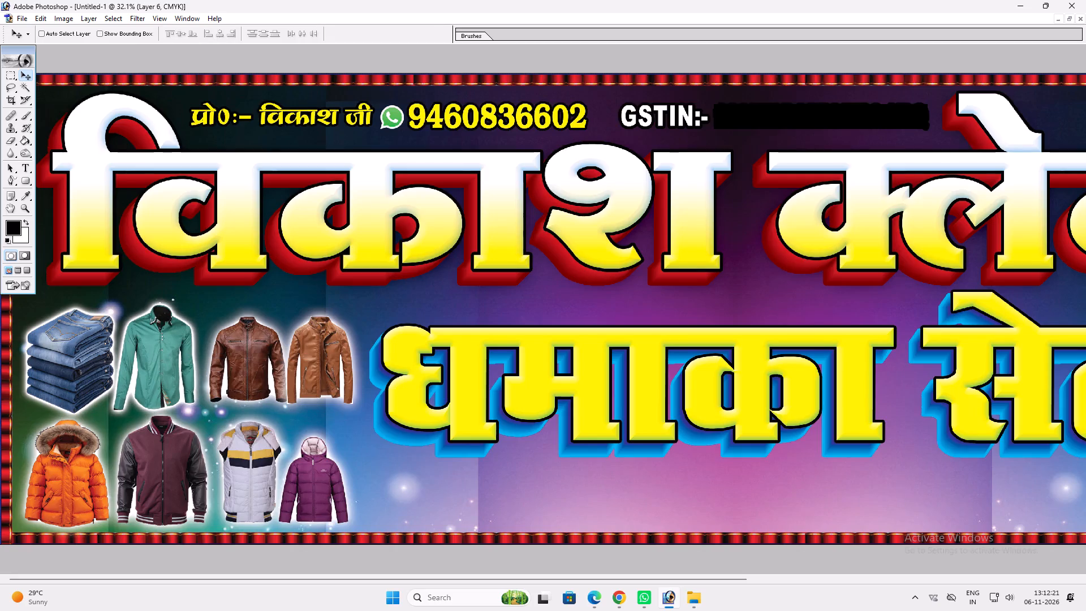
drag(231, 356, 225, 356)
key(ctrl+t)
shift+click(342, 401)
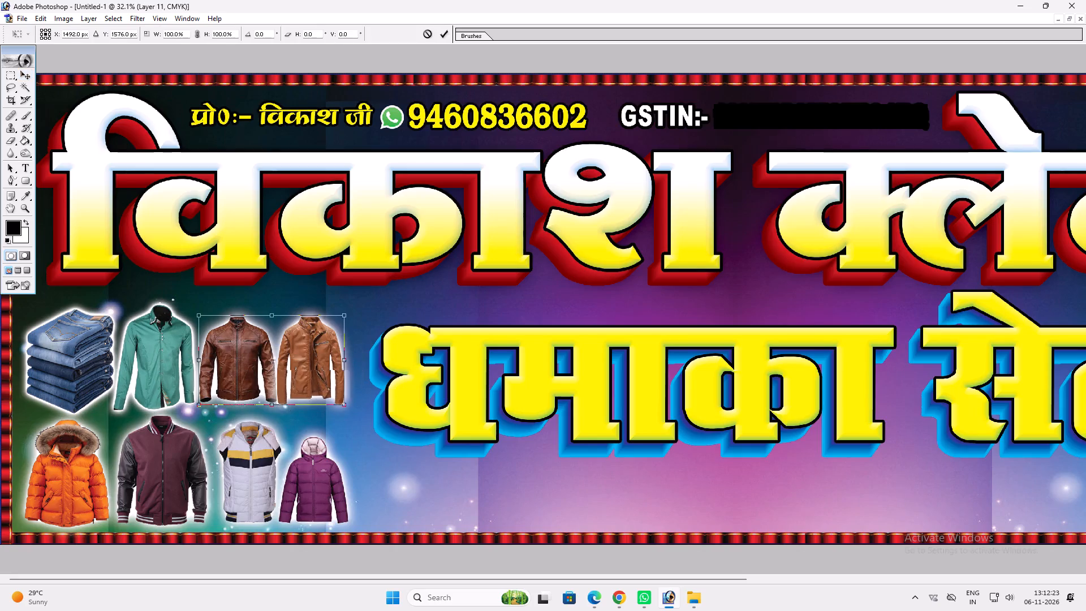
key(shift+Return)
key(v)
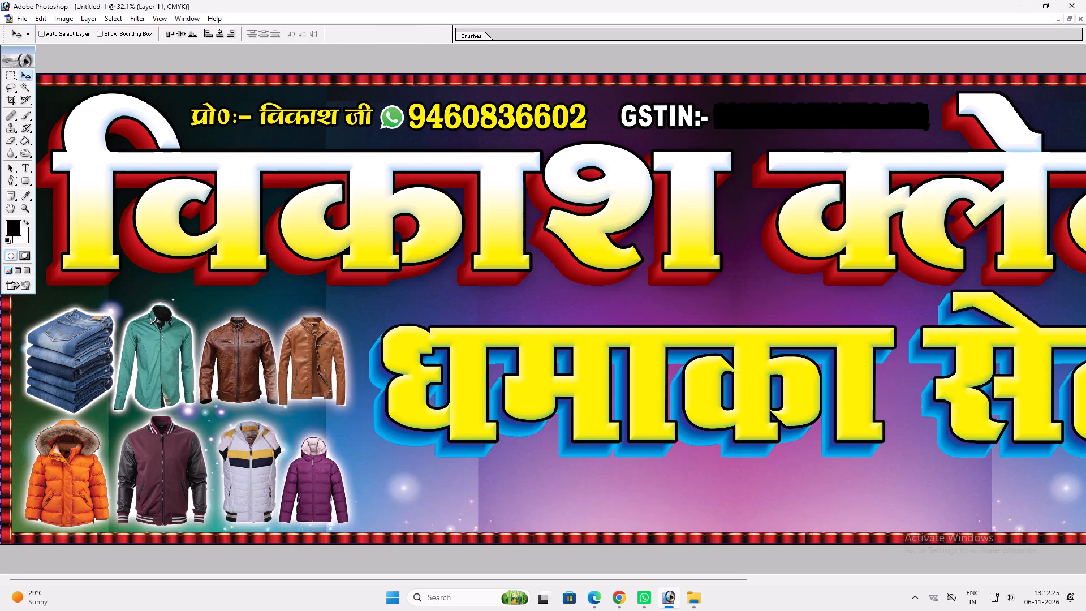
key(ctrl+t)
shift+drag(341, 309, 355, 308)
shift+drag(347, 312, 359, 311)
key(shift+Return)
key(v)
Nudge the maroon jacket slightly up and left, and fit the white vest closer beside it at a slightly larger size.
ctrl+double_click(160, 459)
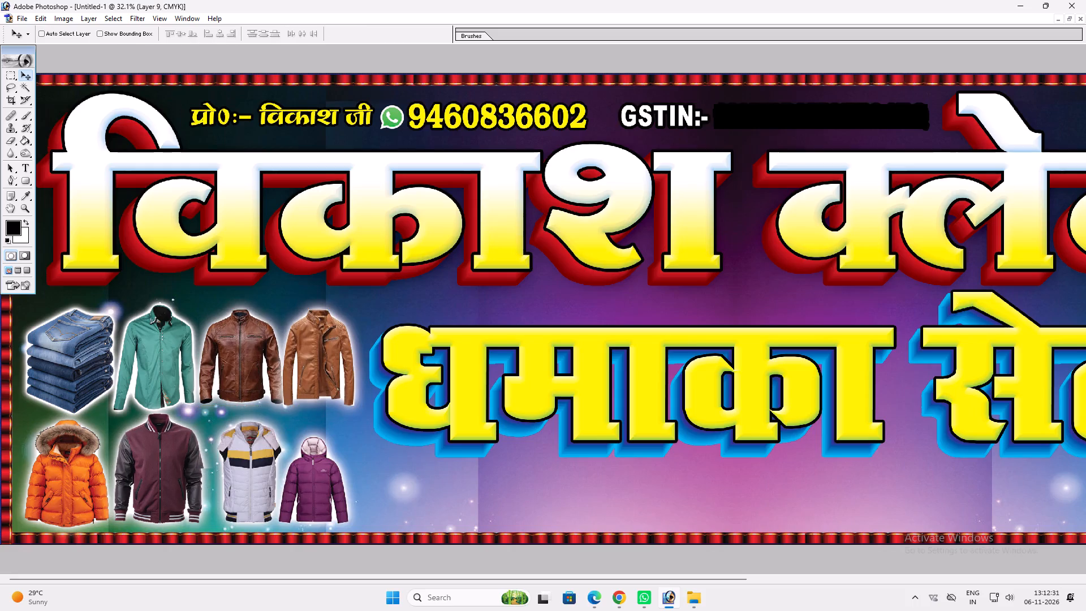
ctrl+click(233, 464)
drag(241, 463, 229, 455)
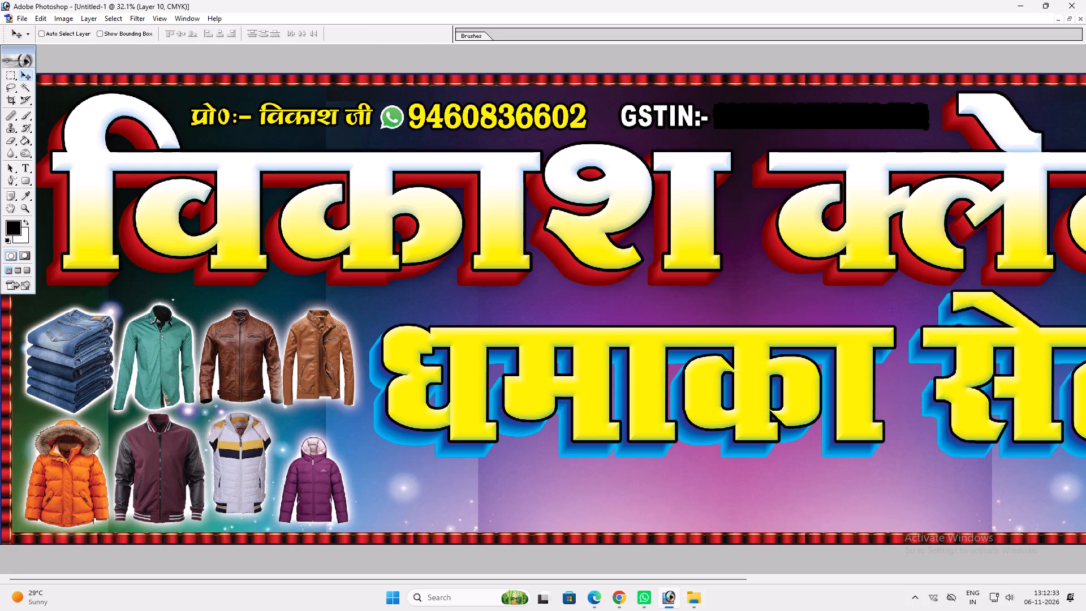
drag(229, 455, 233, 454)
key(ctrl+t)
shift+drag(293, 510, 312, 514)
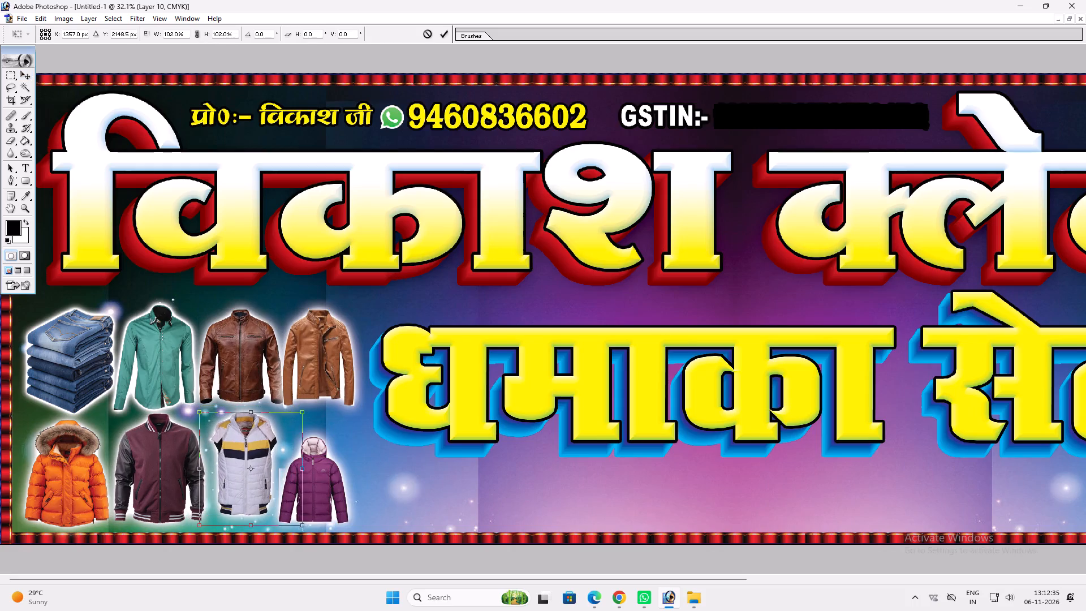
shift+click(300, 496)
key(shift+Return)
key(v)
Shift the purple hooded jacket right beside the white vest and enlarge it to match the lower clothing row.
ctrl+click(318, 480)
drag(316, 487, 324, 462)
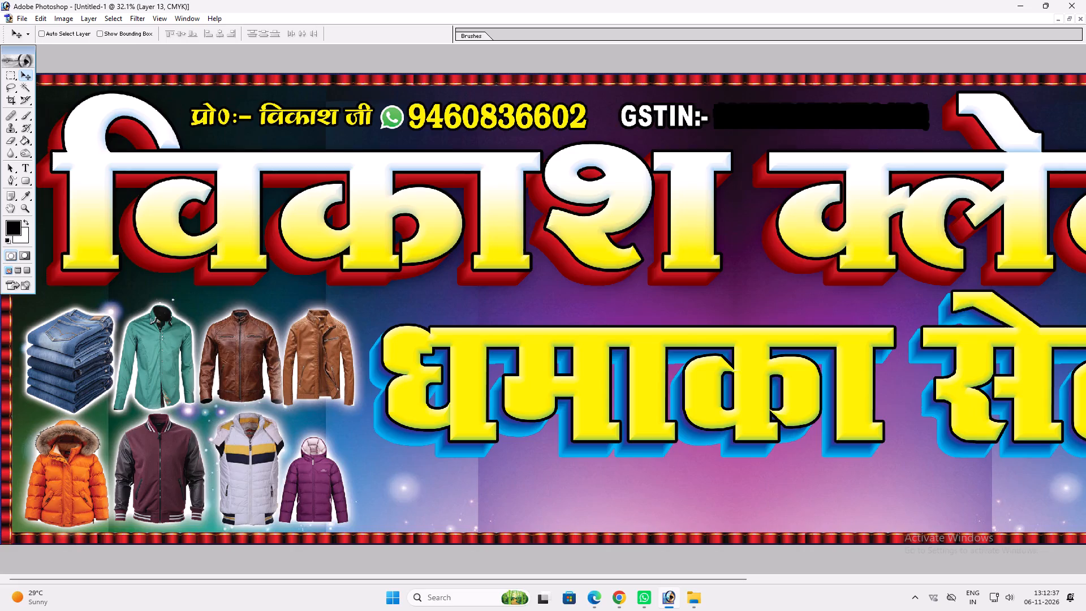
drag(324, 462, 326, 458)
key(ctrl+t)
shift+drag(361, 497, 380, 511)
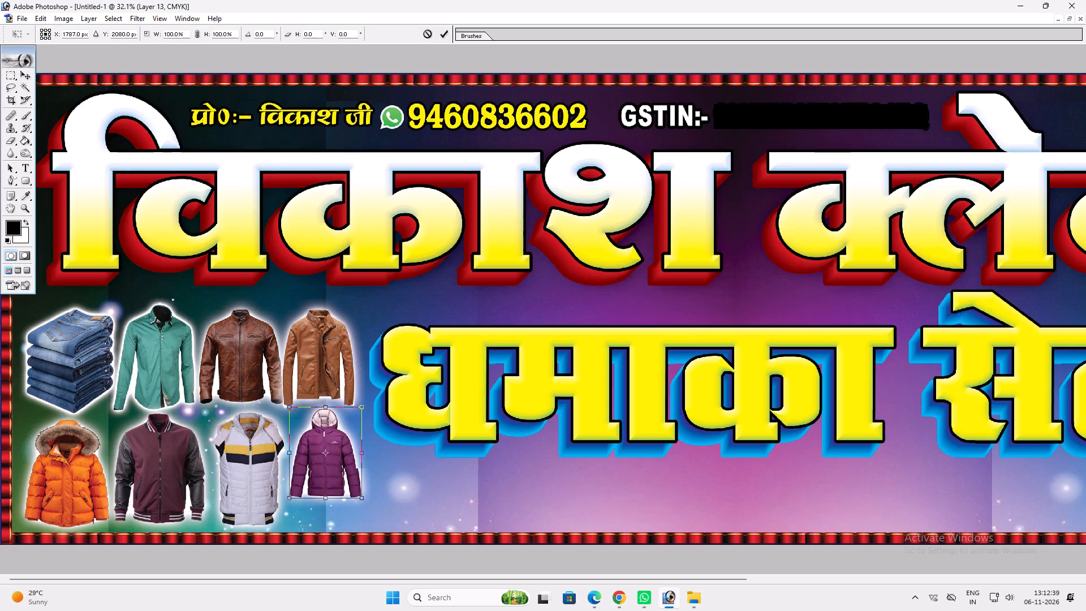
shift+drag(380, 511, 387, 515)
key(shift+Return)
drag(342, 498, 342, 503)
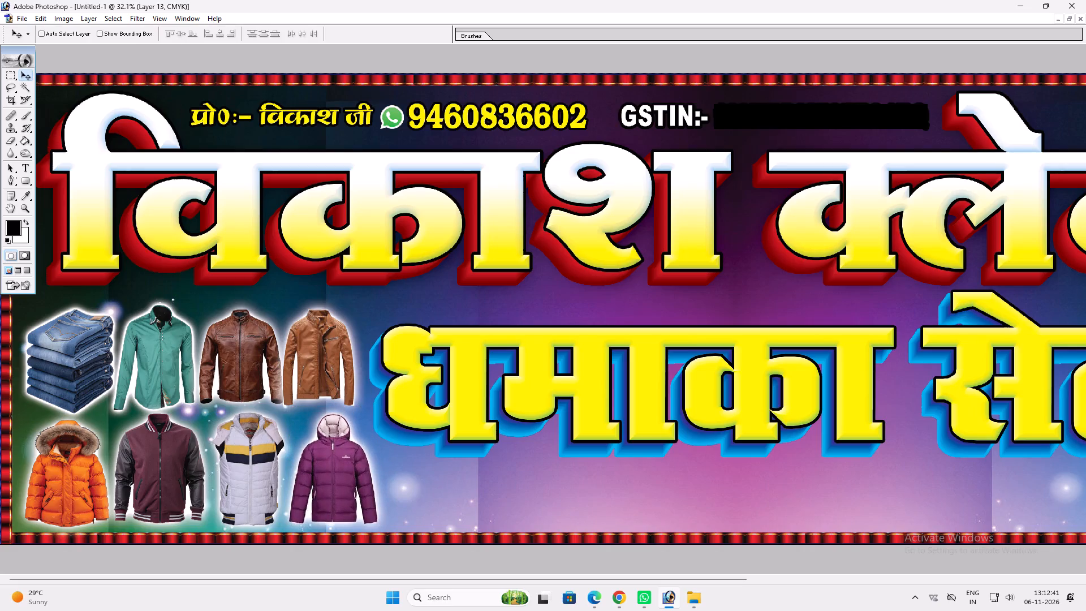
drag(342, 503, 341, 505)
Switch to the Vikash Collection 10x5 design and reposition its window so the artwork is accessible.
key(space)
key(space)
key(space)
key(space)
key(space)
key(space)
key(space)
key(space)
key(space)
key(space)
key(space)
right_drag(321, 480, 326, 481)
click(337, 484)
key(v)
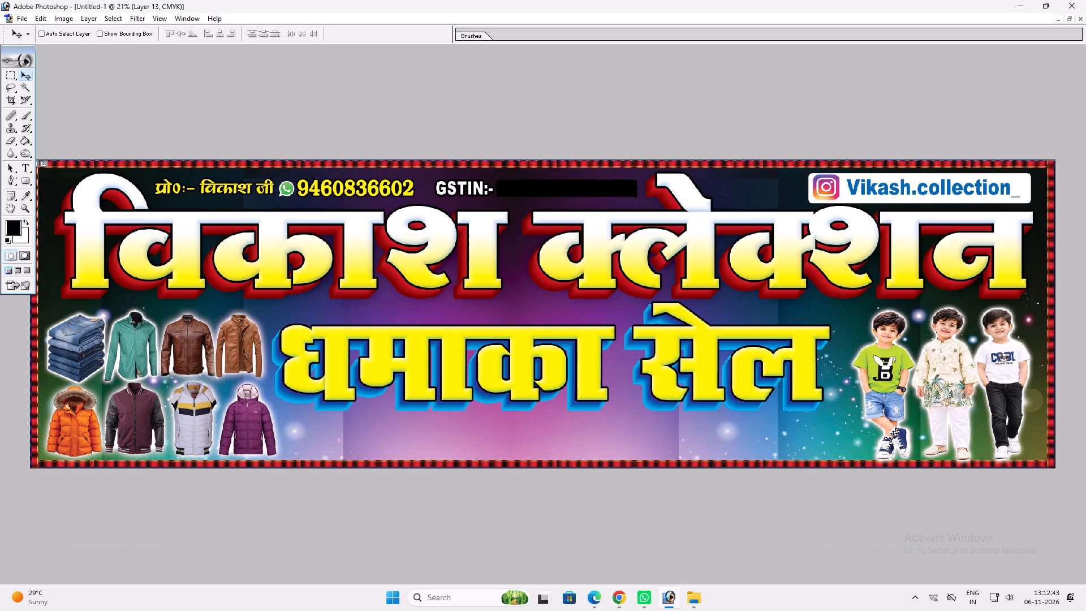
key(f)
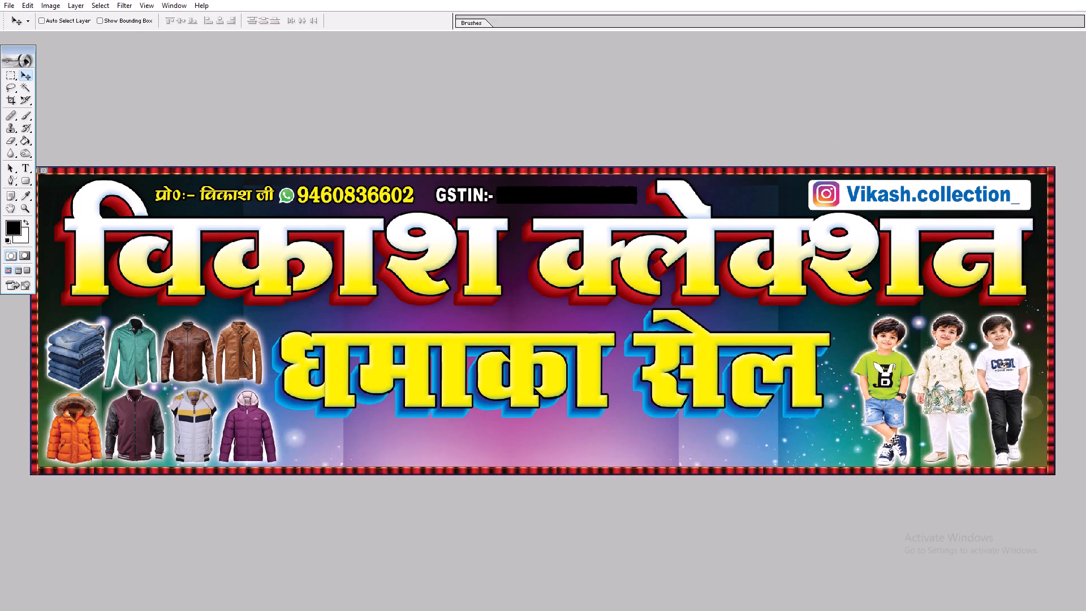
key(f)
key(f)
click(639, 509)
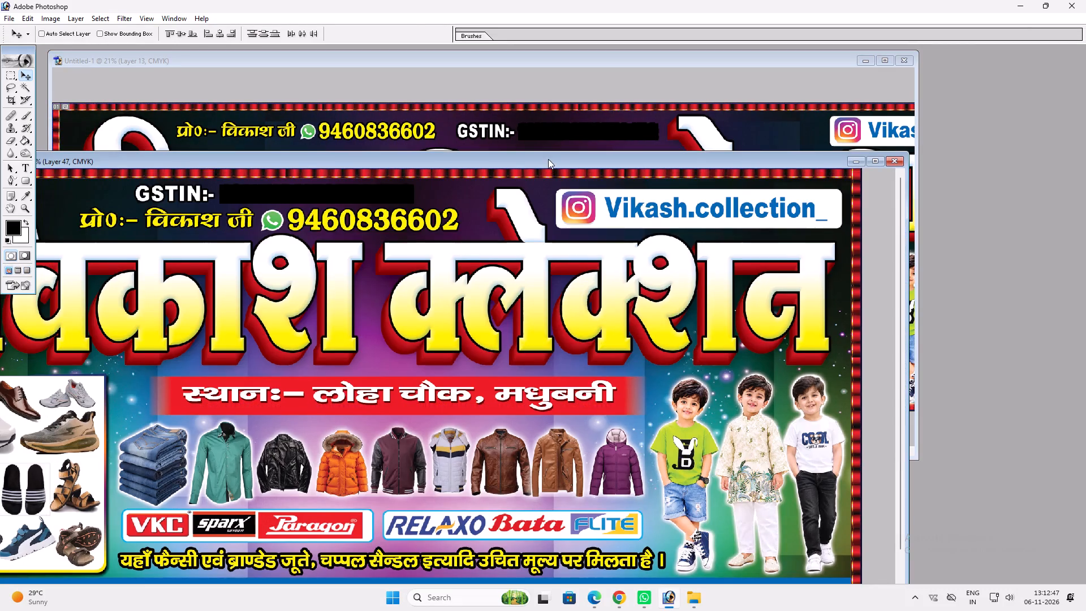
drag(548, 159, 764, 84)
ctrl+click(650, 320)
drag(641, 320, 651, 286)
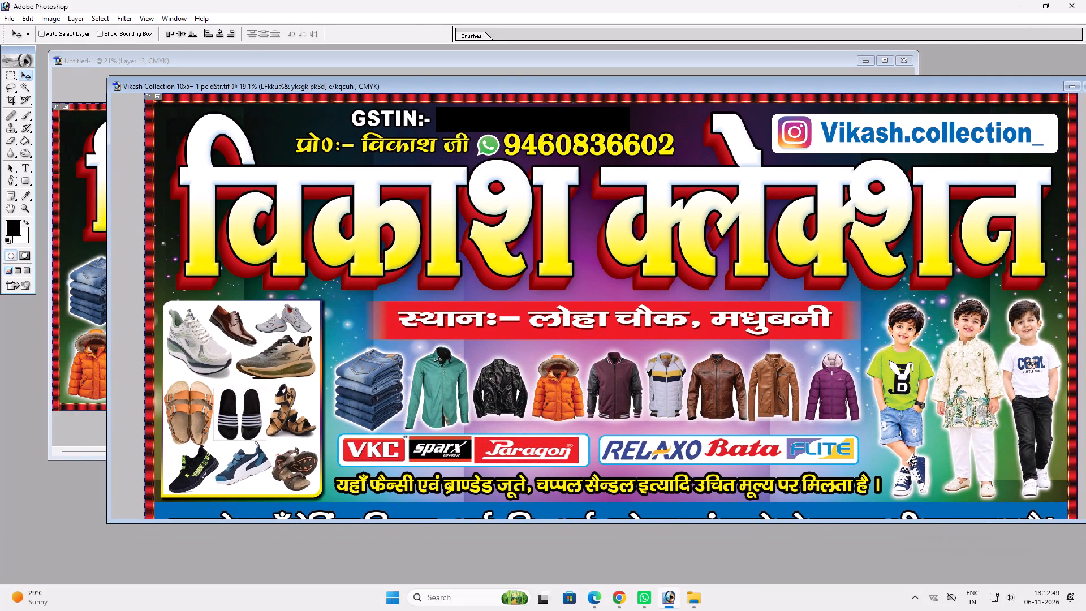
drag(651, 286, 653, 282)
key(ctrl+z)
Copy the white हमारे यहाँ ट्रेडिंग जिन्स tagline from the bottom of the 10x5 design into the new banner.
drag(692, 79, 713, 107)
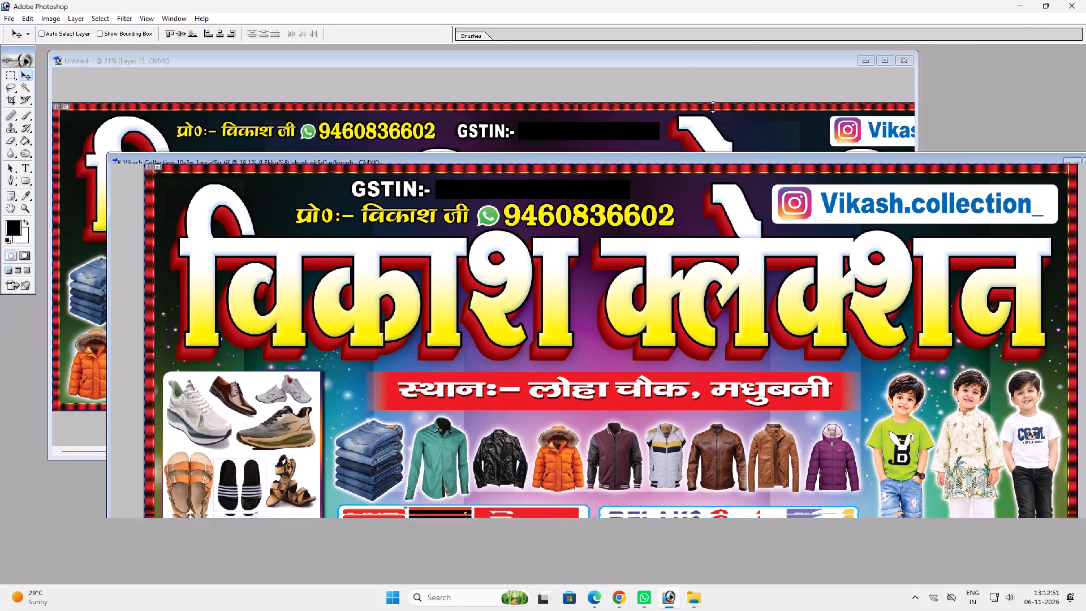
drag(713, 107, 755, 44)
ctrl+click(637, 492)
drag(643, 491, 349, 395)
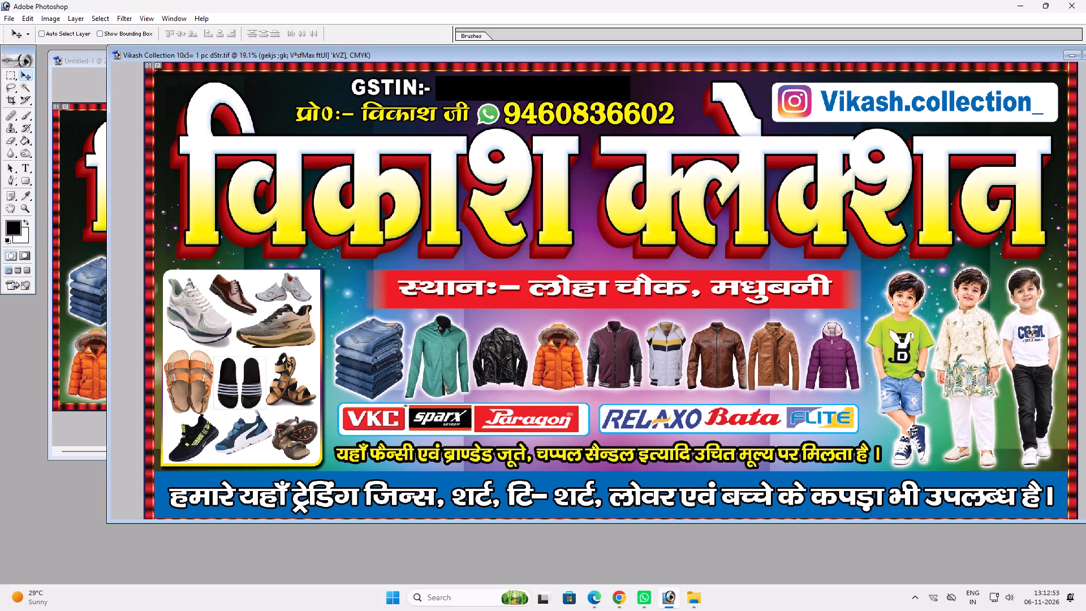
drag(349, 395, 78, 334)
drag(94, 344, 502, 380)
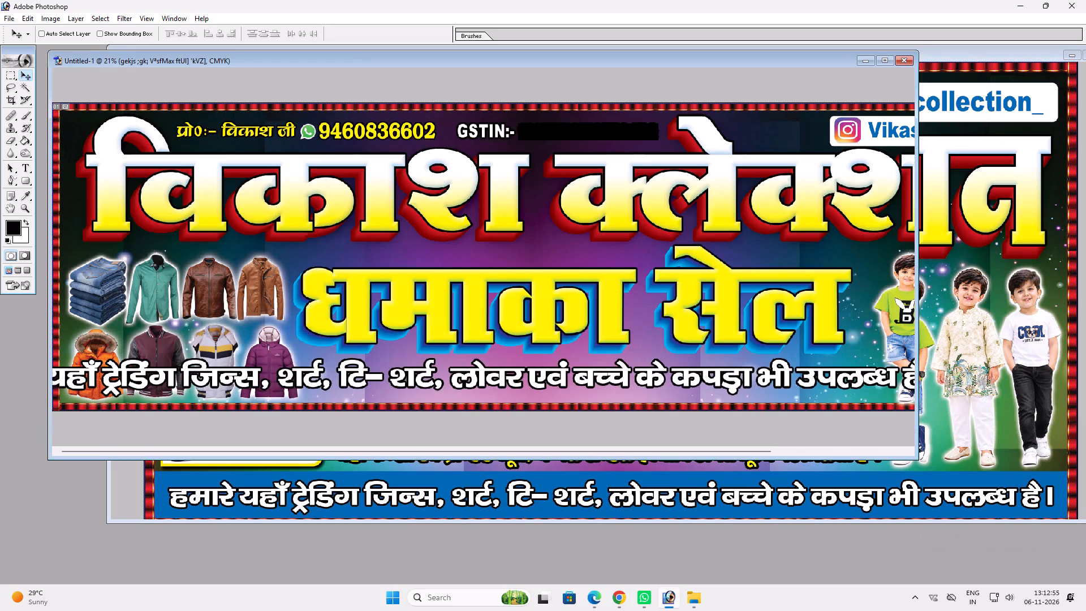
Shrink the हमारे यहाँ tagline and move it beneath the धमाका सेल headline, clear of the clothing group.
click(887, 54)
key(ctrl+t)
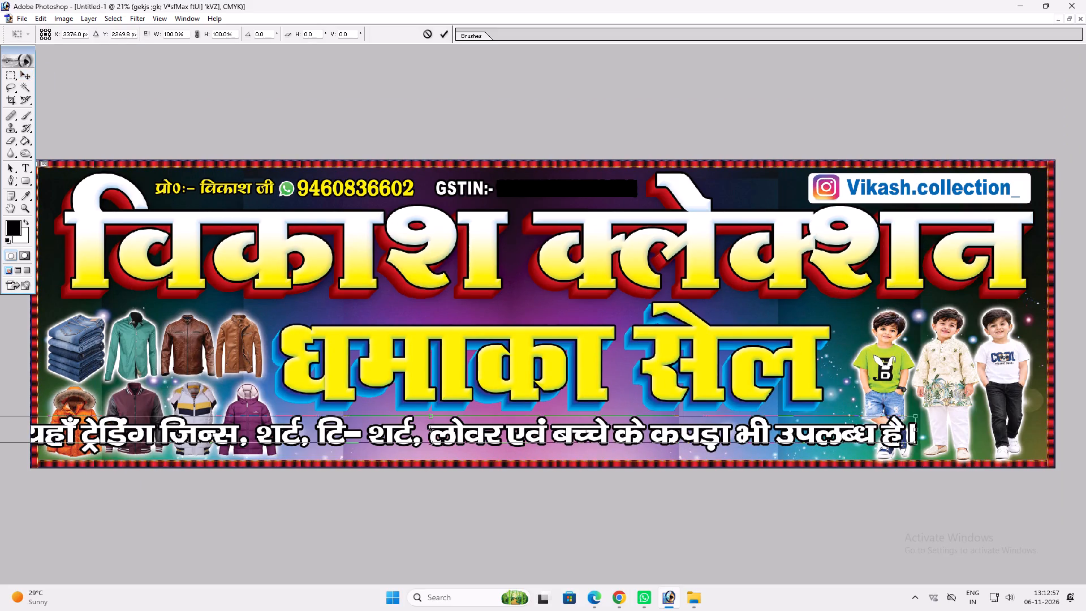
alt+shift+drag(920, 443, 734, 432)
key(Return)
key(v)
drag(621, 450, 729, 450)
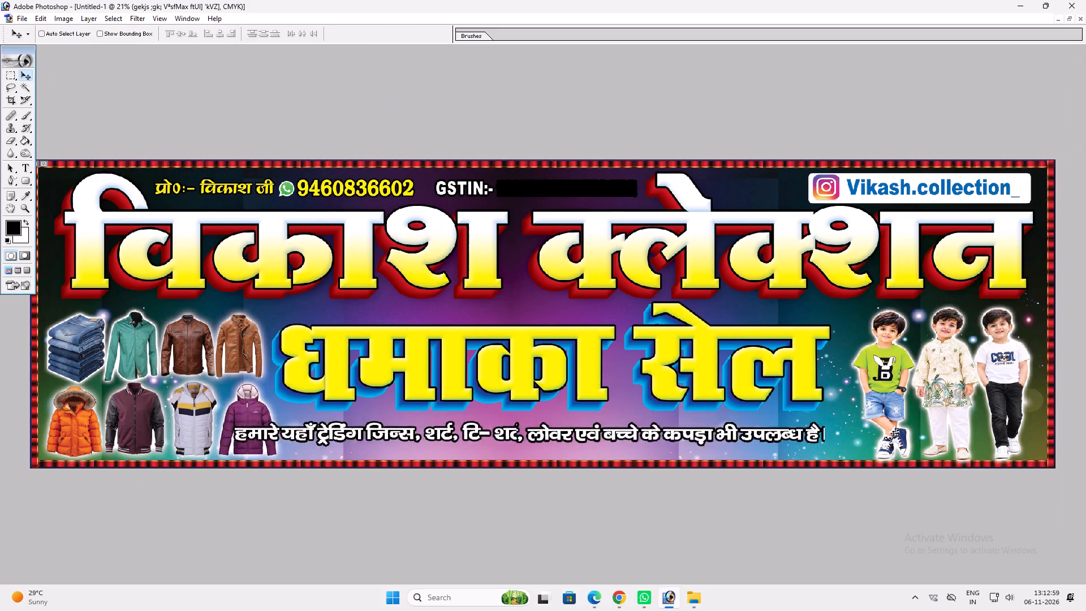
drag(729, 450, 767, 458)
Adjust the tagline's width and position so it fits between the purple jacket and the boys.
key(ctrl+t)
alt+shift+drag(879, 438, 845, 437)
key(Return)
key(v)
drag(717, 450, 705, 445)
key(ctrl+t)
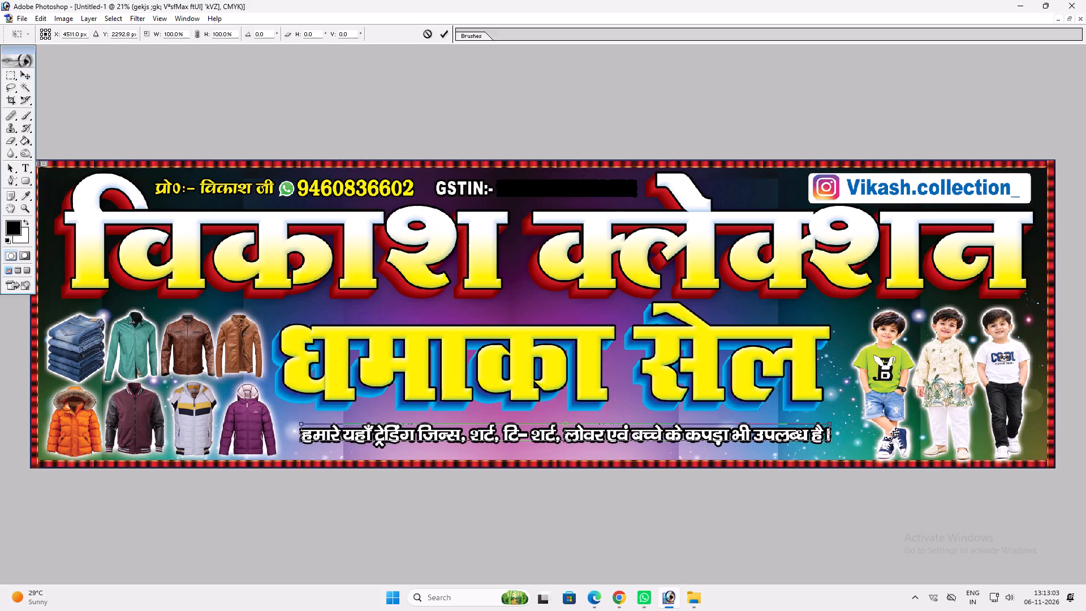
shift+drag(834, 437, 847, 438)
key(shift+Return)
key(v)
Stretch the धमाका सेल headline slightly to the right and downward toward the tagline.
ctrl+click(795, 387)
key(ctrl+t)
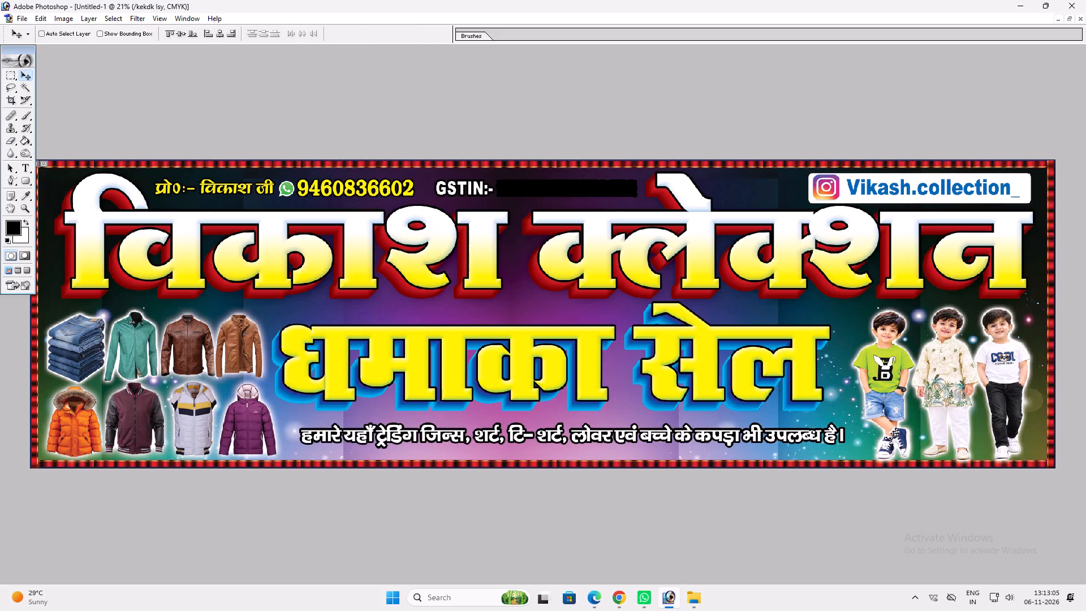
shift+drag(833, 368, 842, 368)
shift+drag(791, 407, 786, 410)
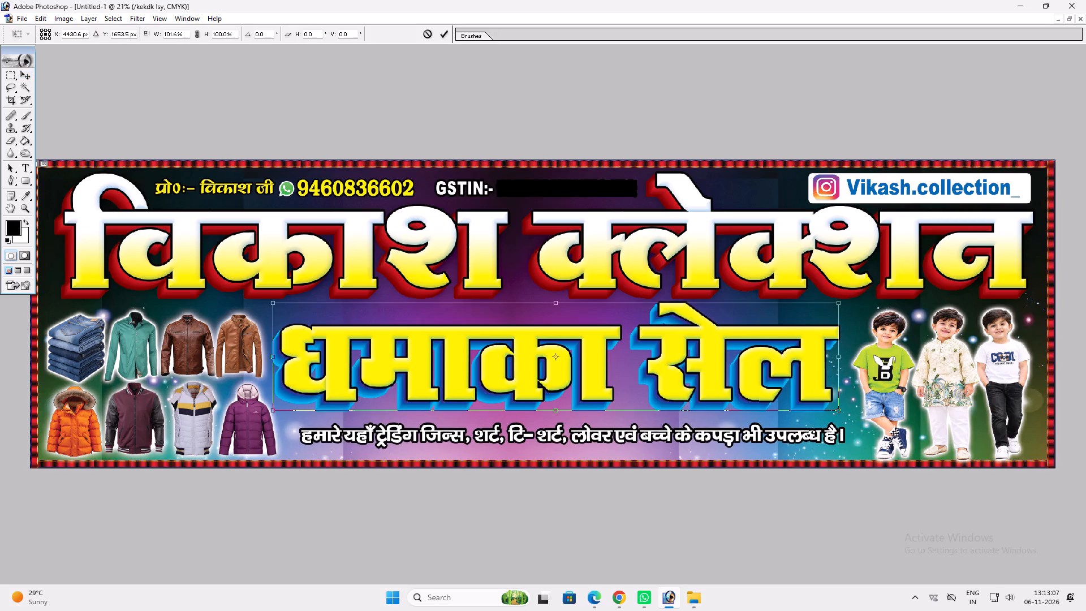
shift+drag(786, 410, 785, 410)
key(Return)
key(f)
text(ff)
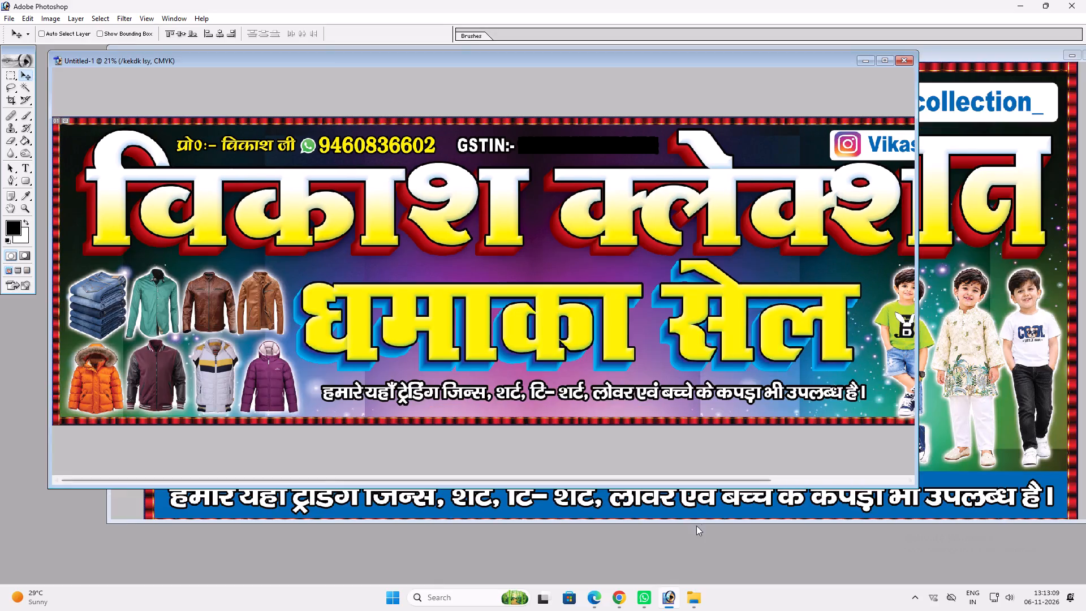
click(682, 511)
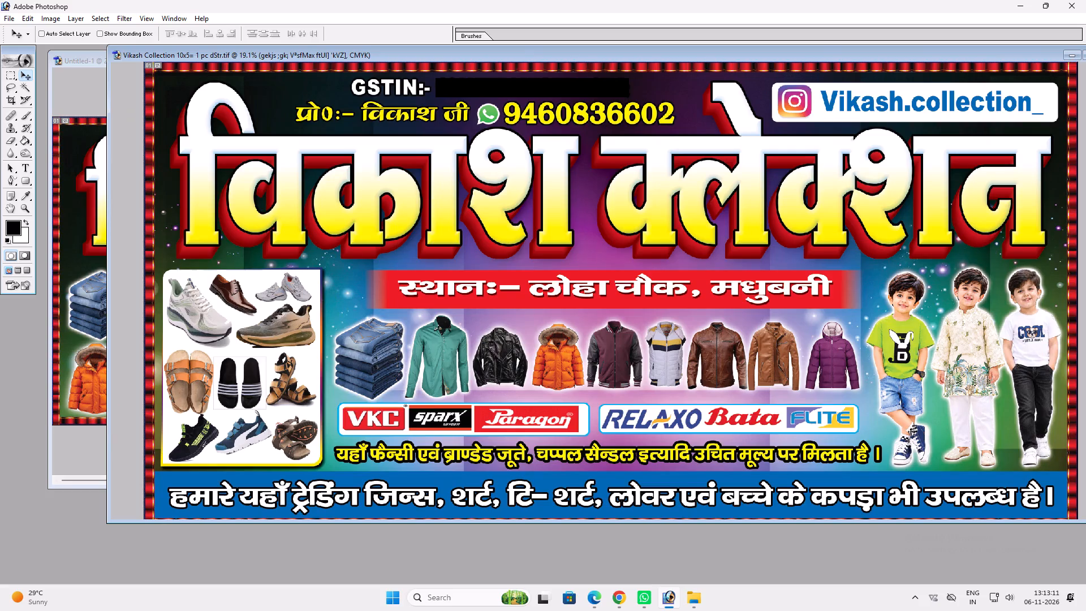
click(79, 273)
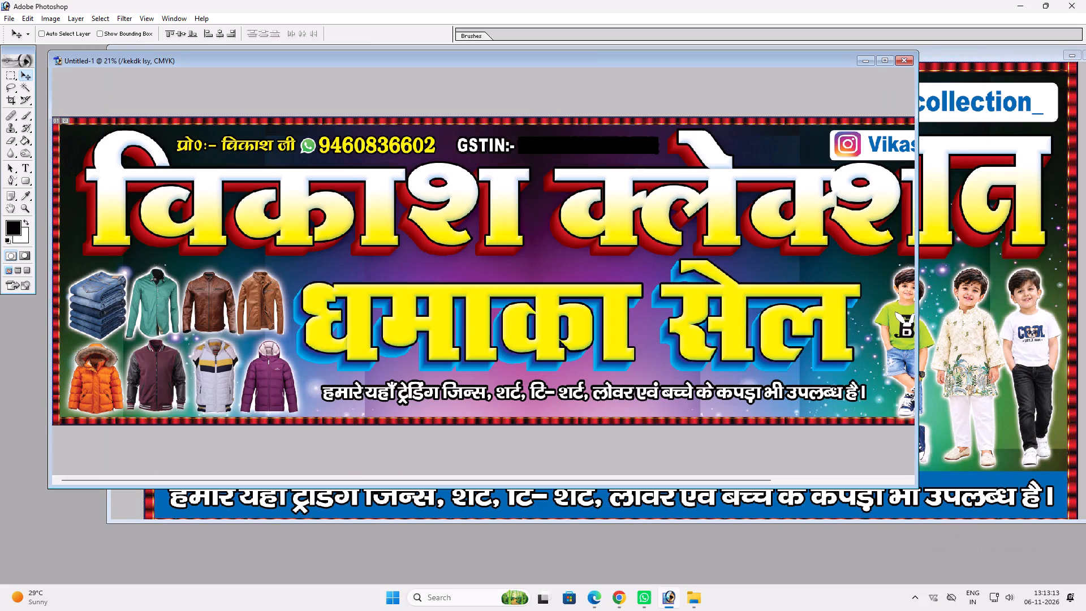
Give the हमारे यहाँ tagline a red Color Overlay of C 0, M 100, Y 100, K 0.
ctrl+click(531, 391)
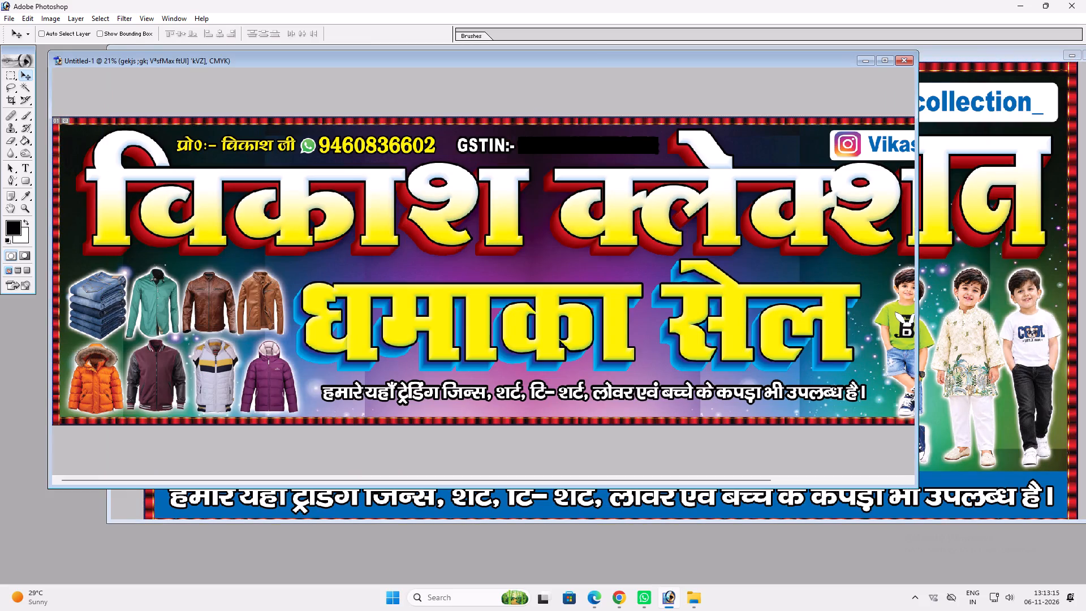
ctrl+click(579, 397)
key(alt+l)
key(alt+y)
key(n)
click(132, 284)
click(135, 279)
click(287, 179)
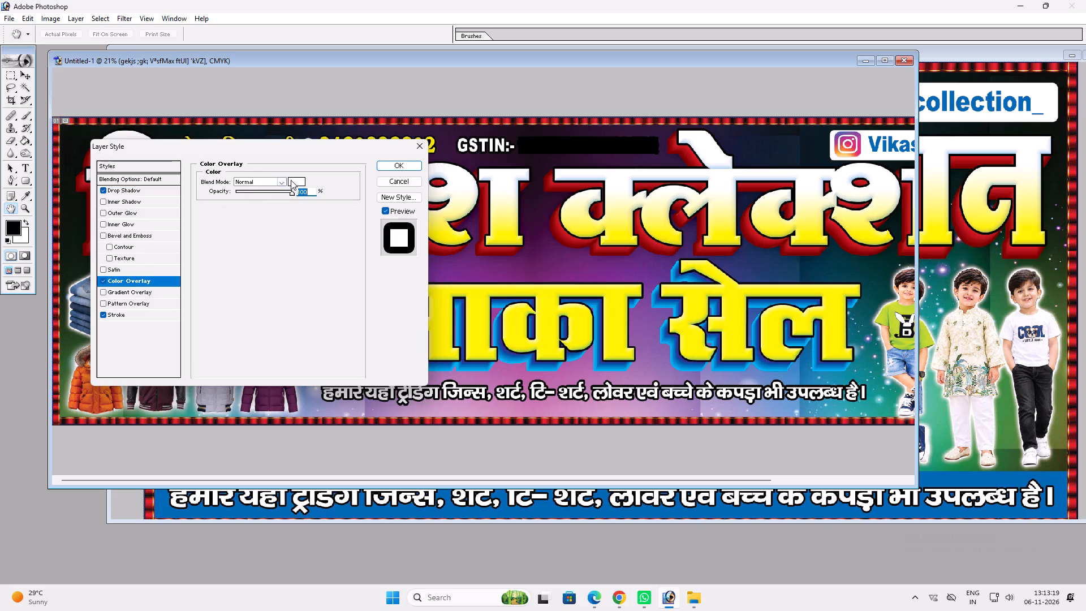
click(292, 180)
text(100)
key(Tab)
text(100)
key(Tab)
key(Tab)
key(0)
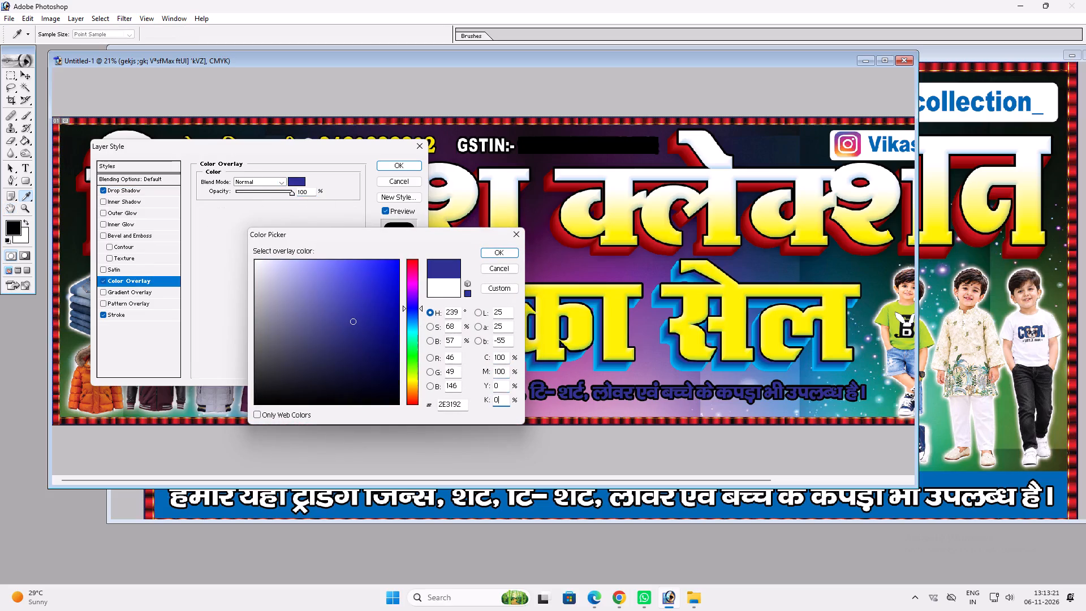
key(shift+Tab)
key(shift+Tab)
key(shift+Tab)
key(0)
key(Tab)
key(Tab)
text(100)
key(Return)
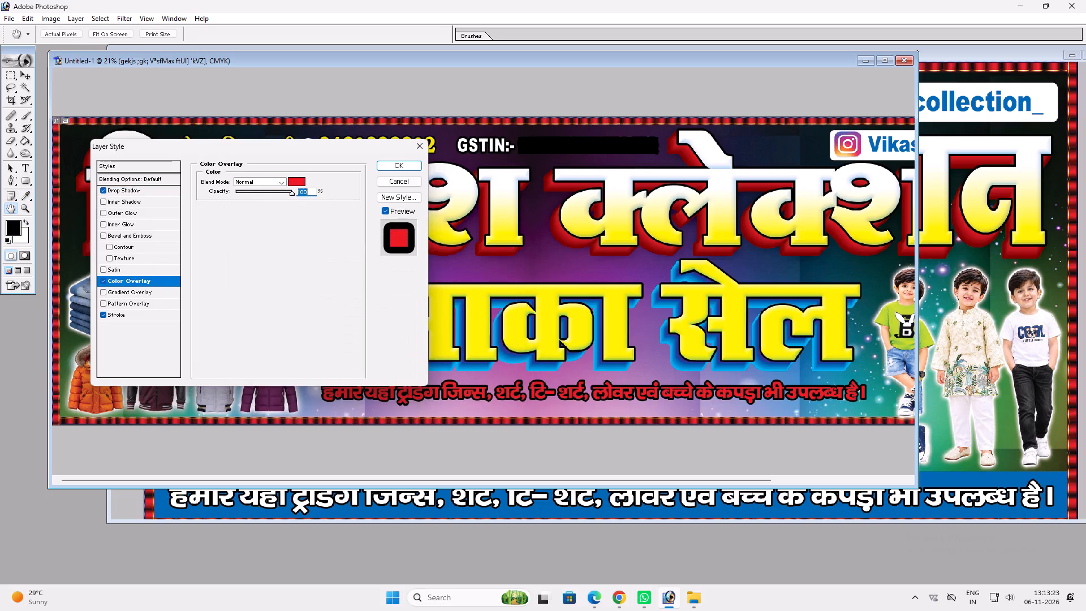
Change the tagline's stroke to white and make it slightly thinner.
click(126, 313)
click(228, 247)
drag(301, 312, 176, 175)
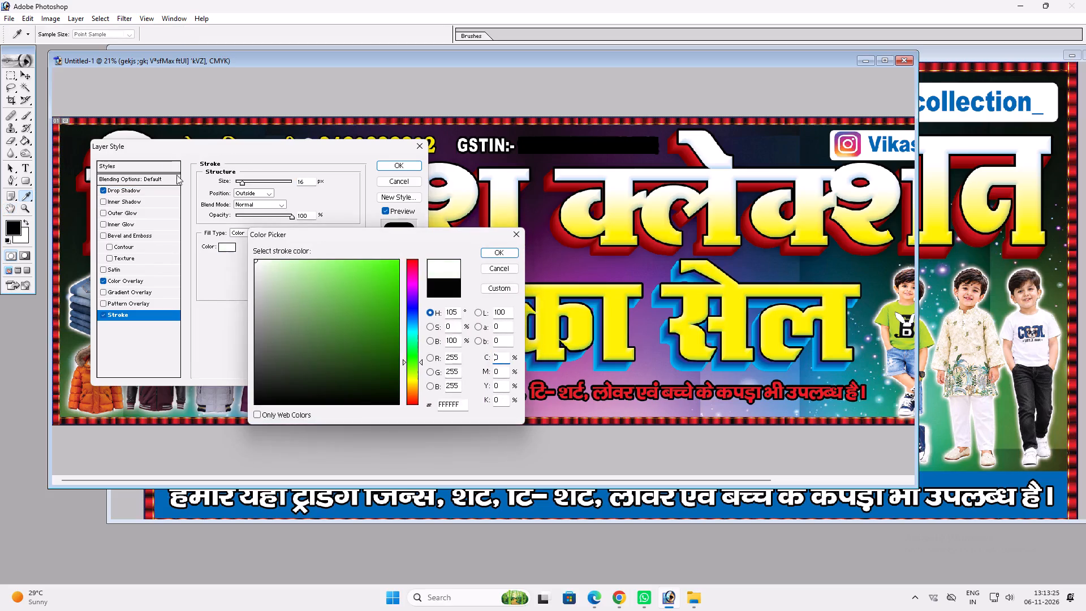
drag(176, 175, 171, 169)
key(Return)
scroll(200, 267, down, 3)
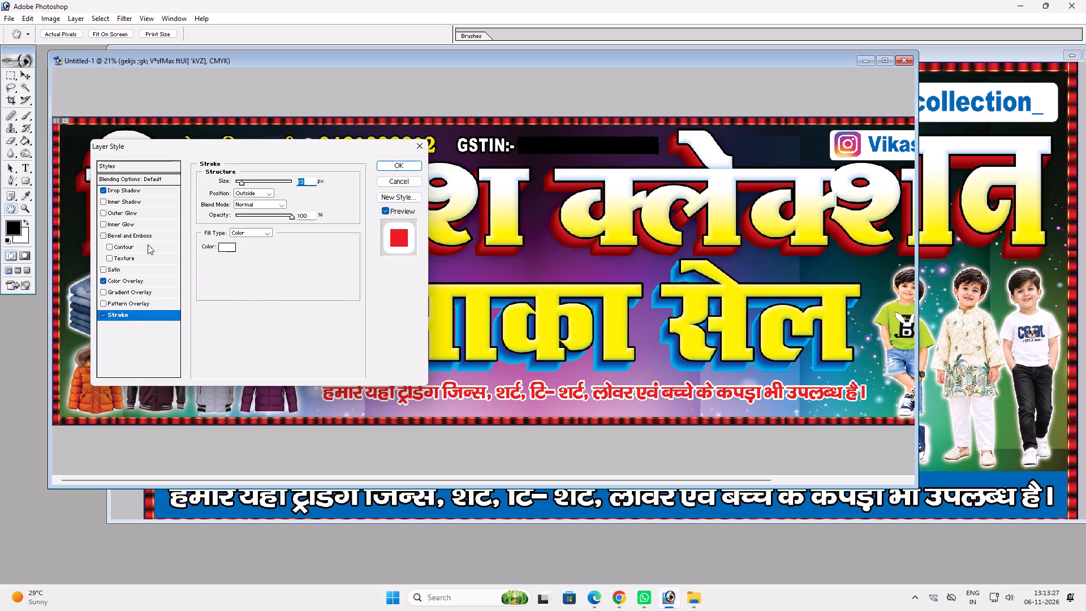
scroll(259, 299, down, 1)
Add an Outer Glow to the tagline: Normal blend, 100% opacity, cyan C 100, M 0, Y 0, K 0, size 54 px, with a slight spread.
click(136, 213)
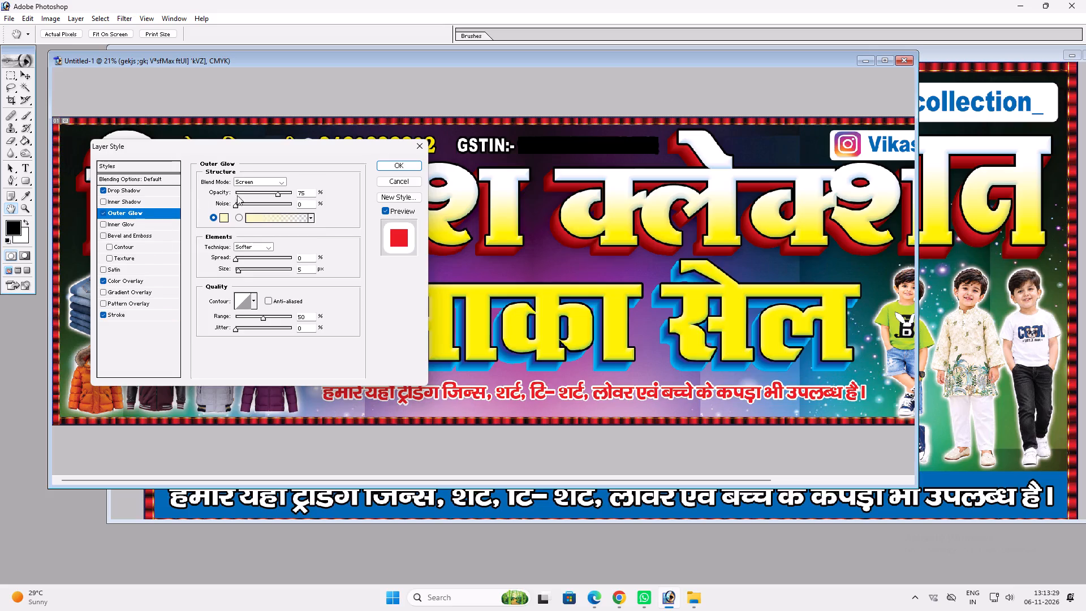
drag(281, 193, 318, 191)
click(270, 186)
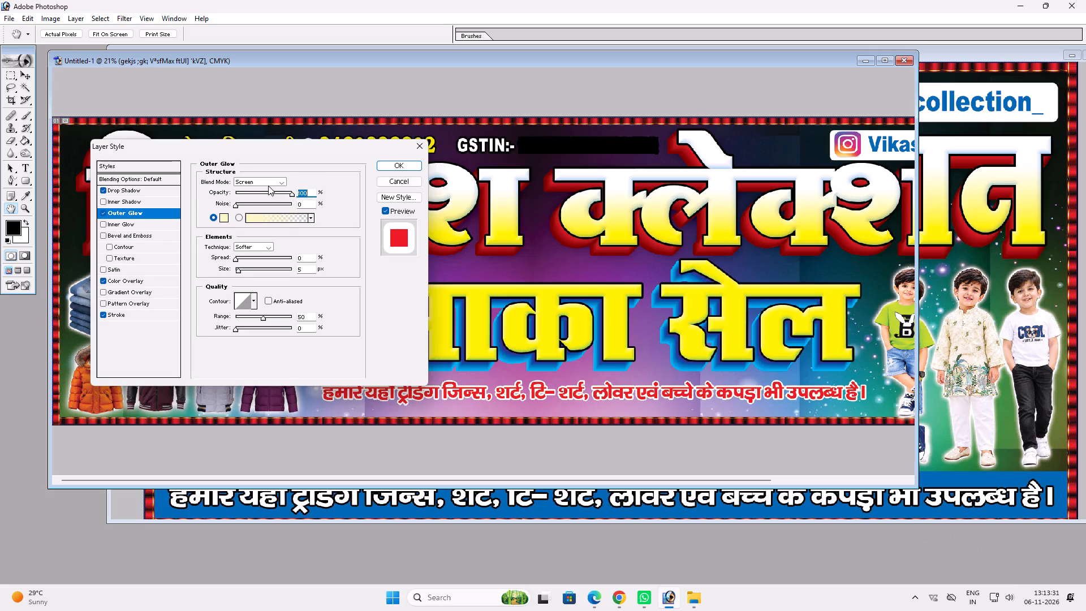
click(266, 185)
click(253, 190)
click(218, 215)
click(226, 217)
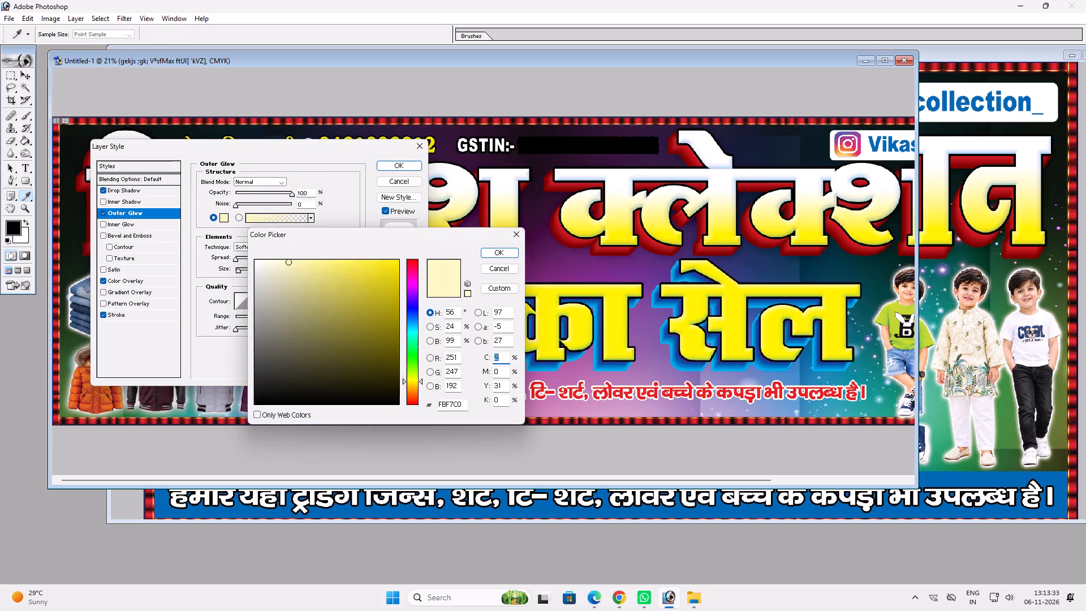
text(100)
key(Tab)
key(Tab)
key(0)
key(Return)
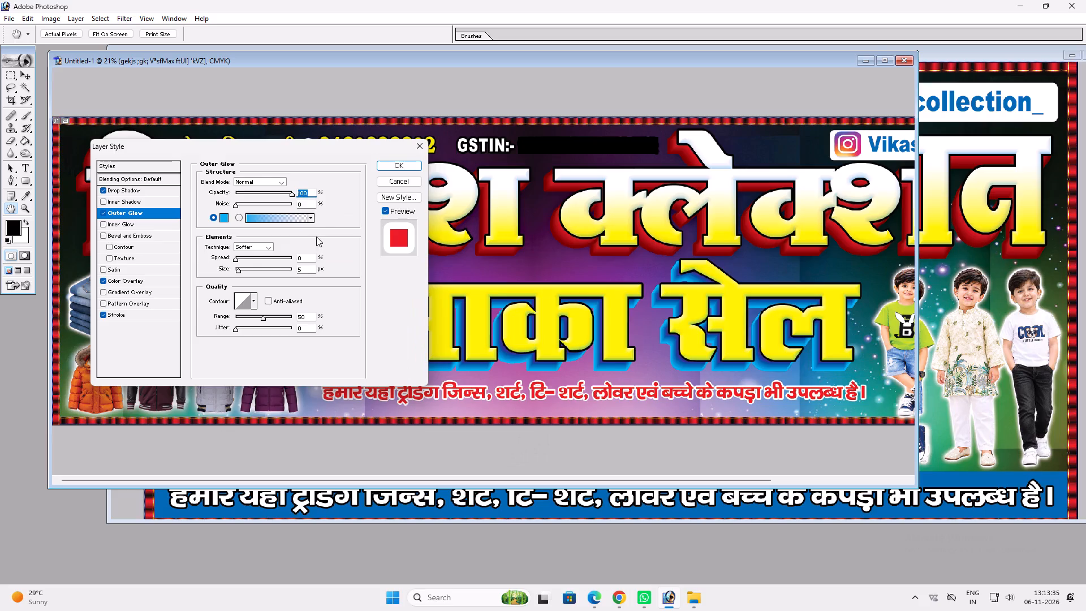
click(245, 270)
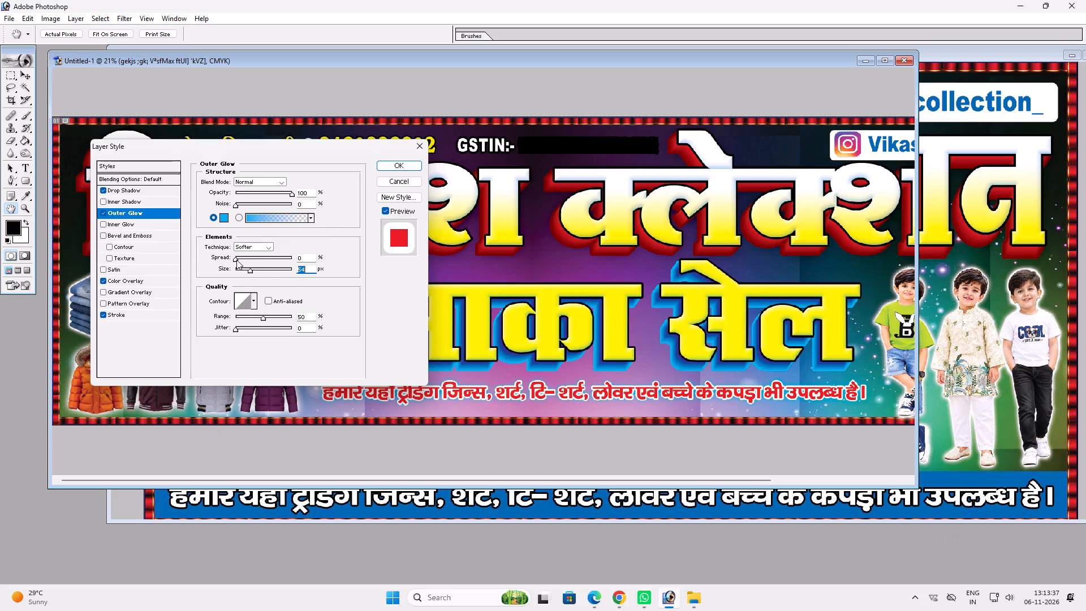
drag(239, 259, 248, 256)
key(Return)
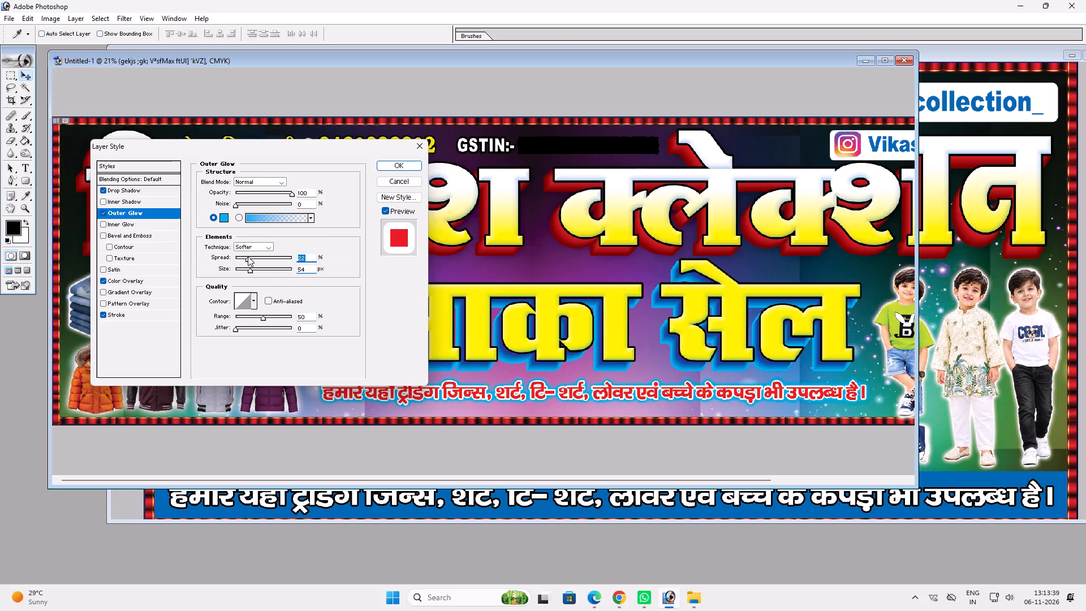
key(v)
Maximize the banner document and stretch the red tagline slightly taller.
click(514, 390)
double_click(746, 63)
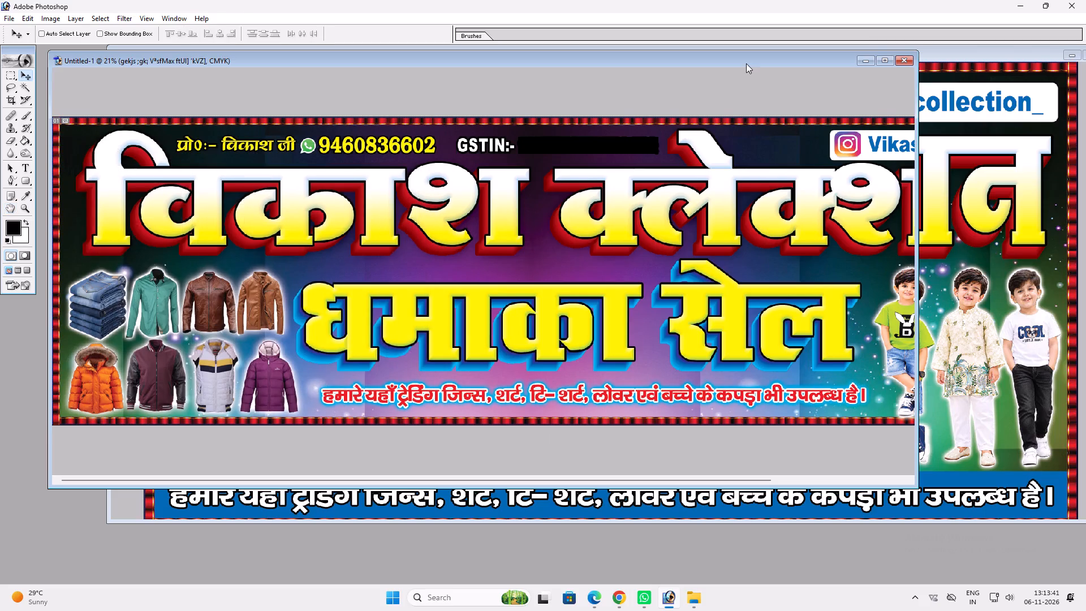
key(ctrl+t)
shift+drag(749, 423, 760, 419)
key(Return)
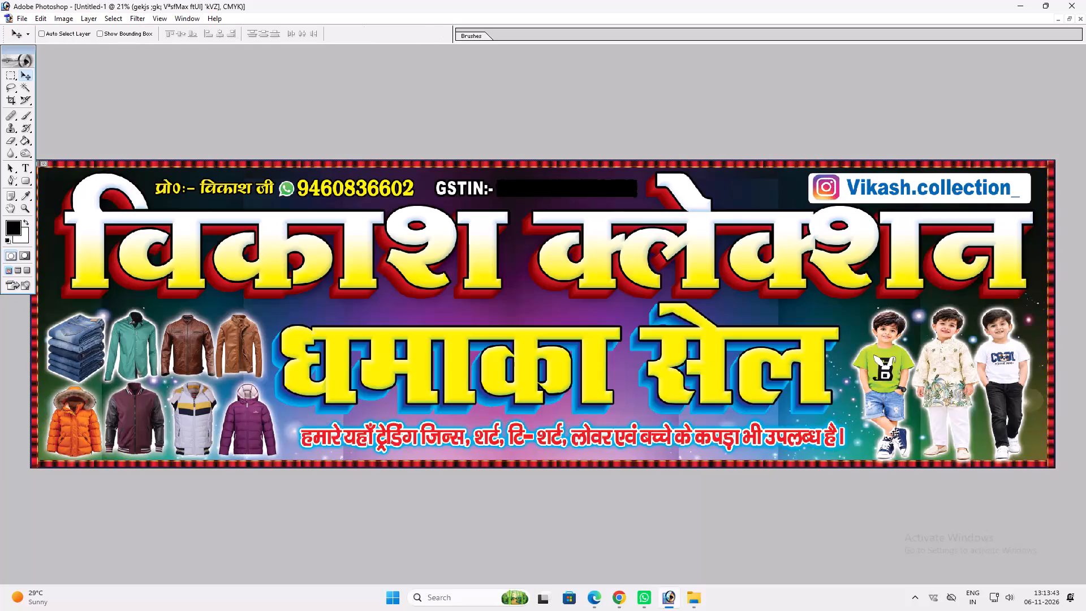
Nudge the धमाका सेल headline slightly right, away from the clothing group.
key(v)
ctrl+click(809, 382)
drag(809, 382, 816, 380)
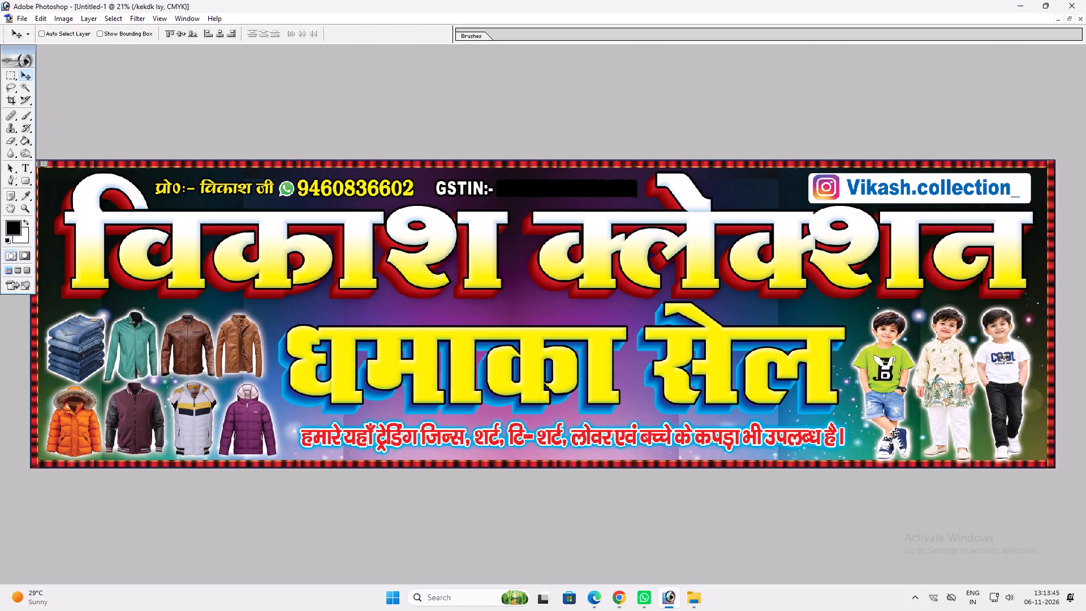
drag(816, 380, 817, 380)
Widen the linked dark brown and tan leather jackets slightly toward the headline.
ctrl+click(242, 342)
key(ctrl+t)
shift+click(262, 341)
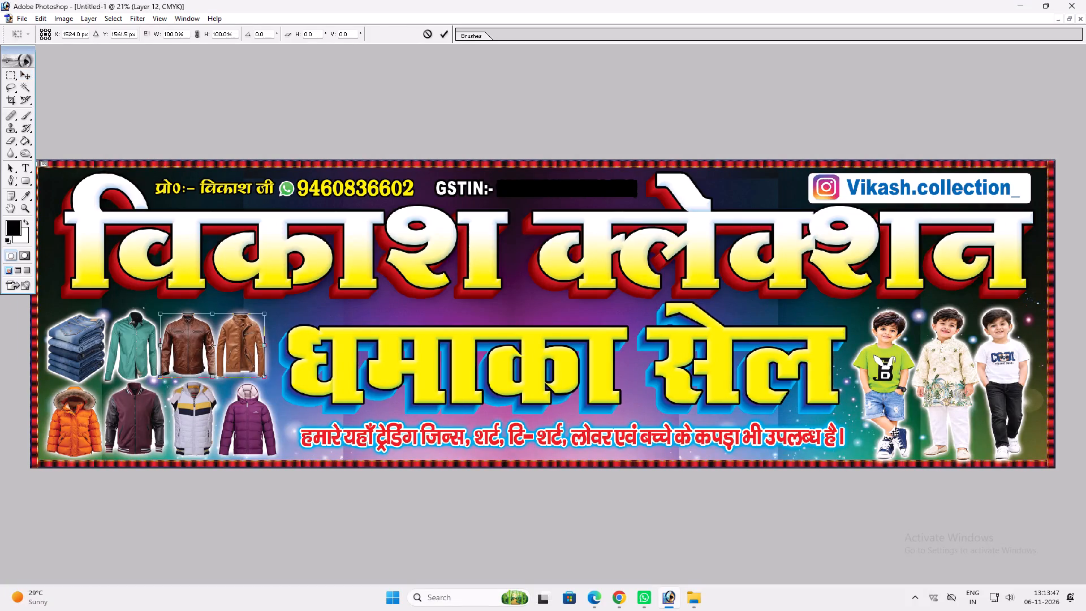
key(shift+Return)
key(v)
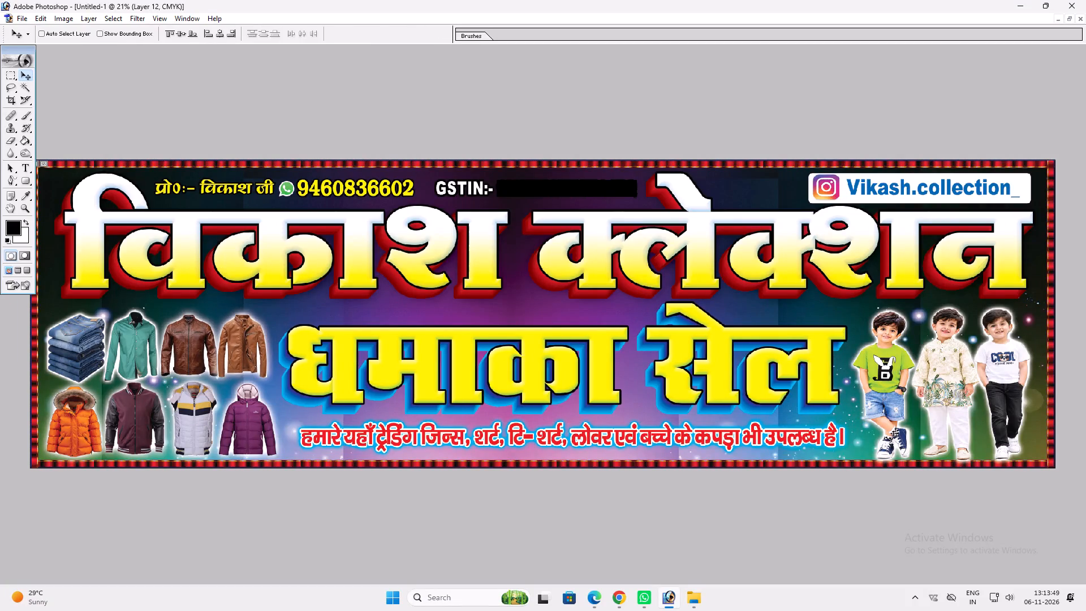
Capture a screen snip covering the whole finished banner.
scroll(269, 348, up, 2)
key(Print)
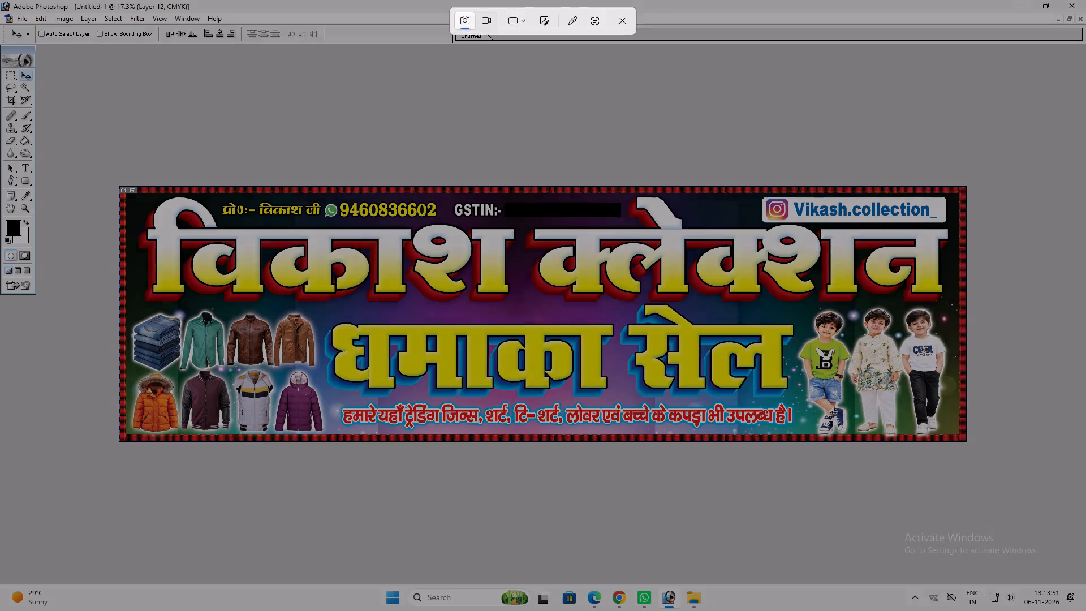
drag(113, 182, 963, 440)
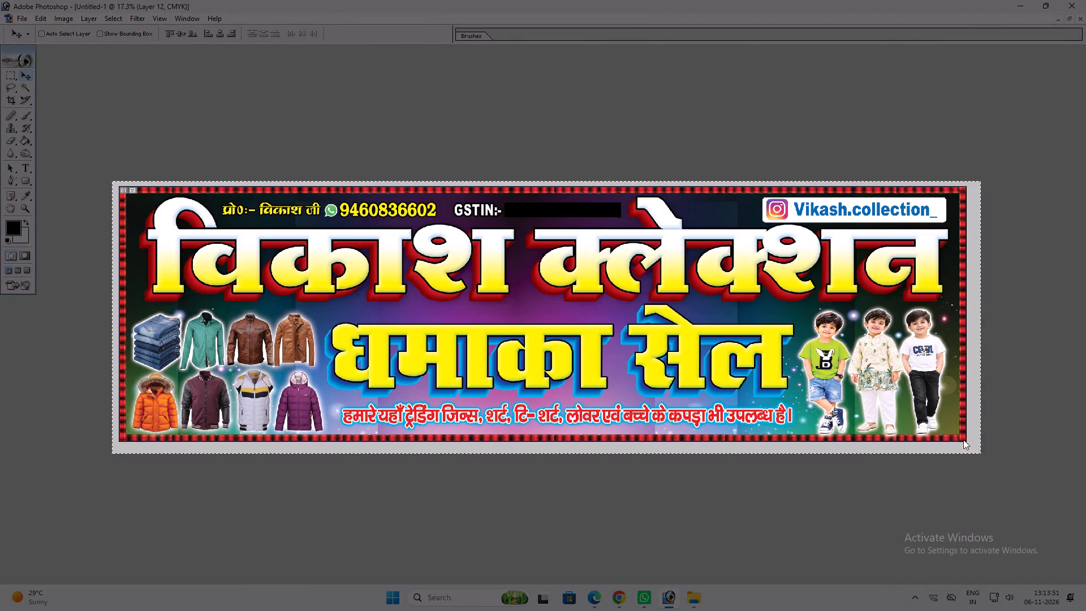
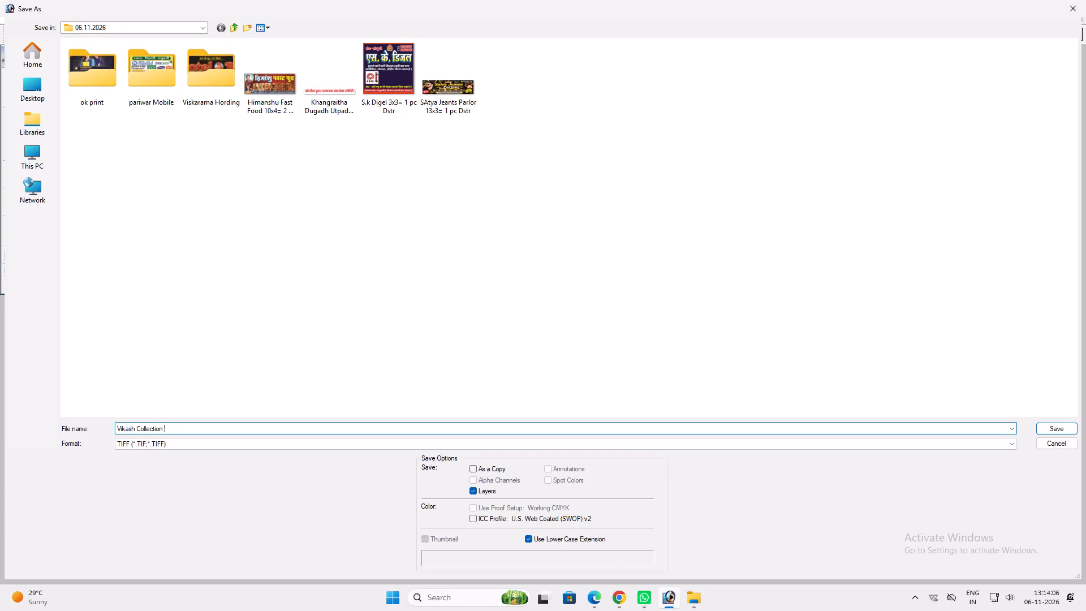
Name the banner's TIFF file "Vikash Collection 10x3= 1 pc ds" for saving in the 06.11.2026 folder.
text(10x3=)
key(space)
text(1 pc DS)
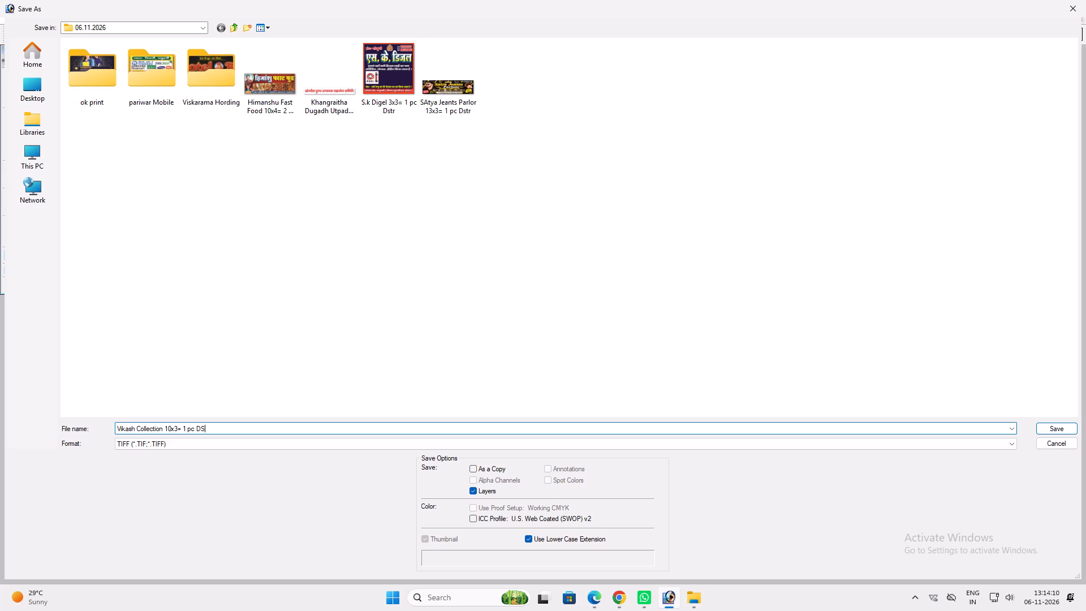
key(BackSpace)
key(BackSpace)
text(ds)
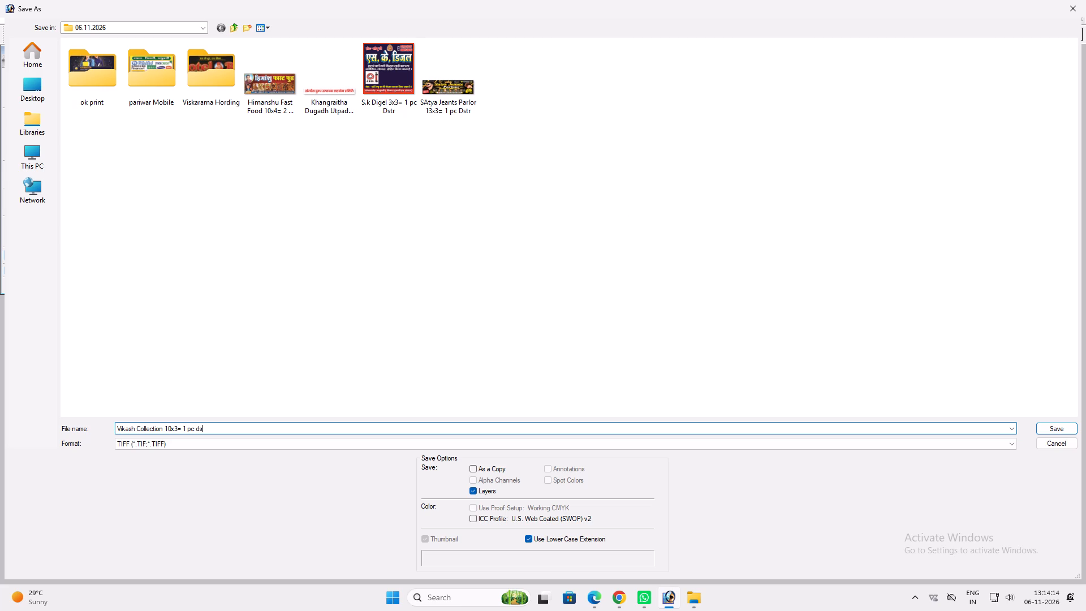
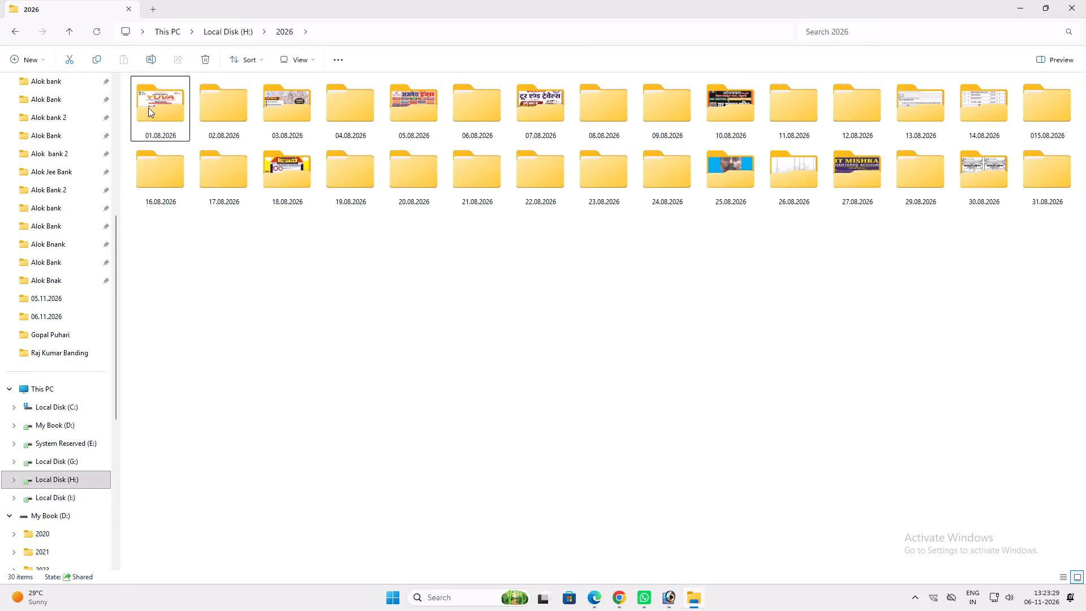
Search the August folder for "a.k" and display the found files as thumbnails.
click(148, 107)
click(895, 24)
text(a.k)
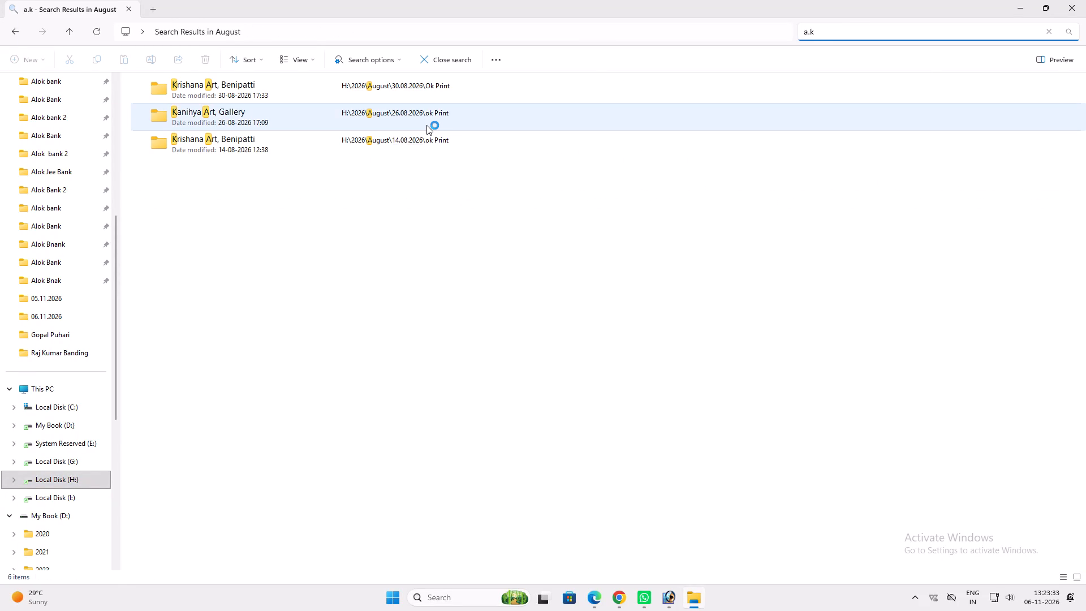
click(318, 58)
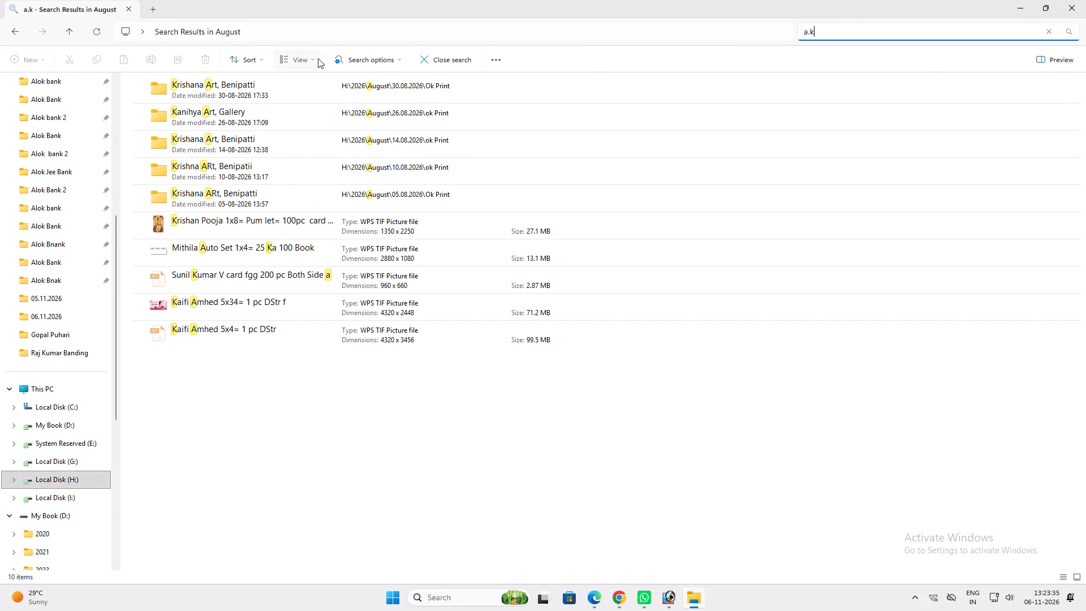
click(318, 105)
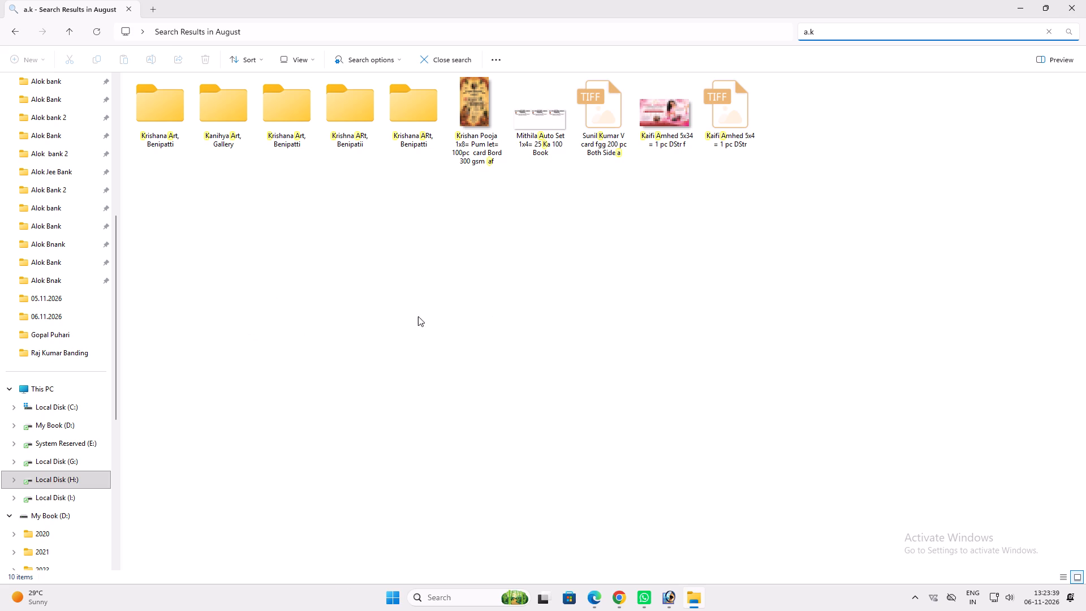
Search the Septmber folder inside 2026 on Local Disk (H:) for "a.k" and display the found files as thumbnails.
click(70, 479)
double_click(166, 105)
key(s)
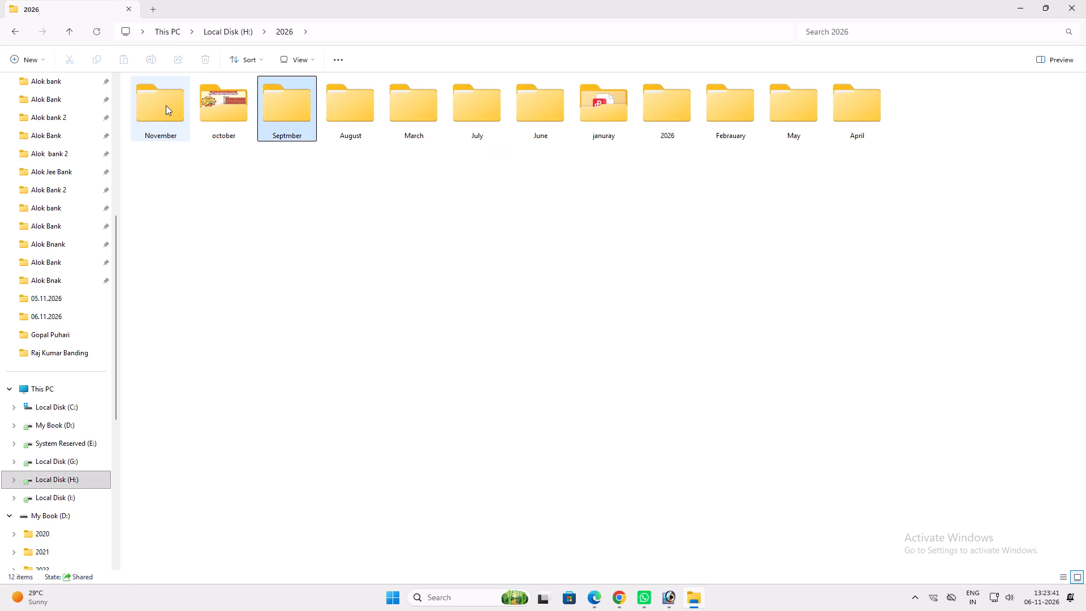
key(Return)
click(825, 32)
text(a.k)
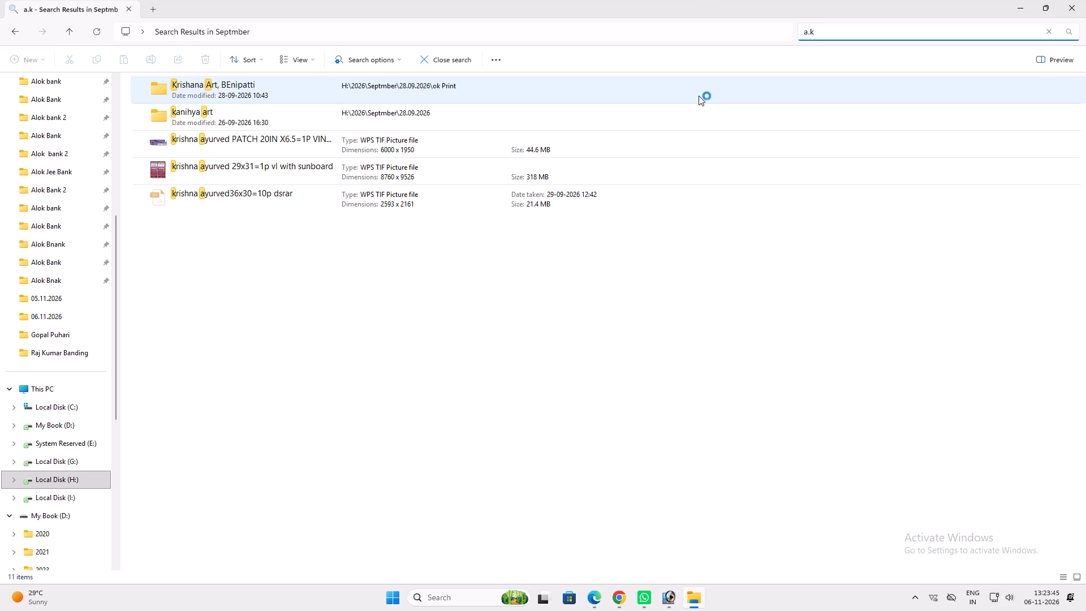
click(315, 63)
click(315, 101)
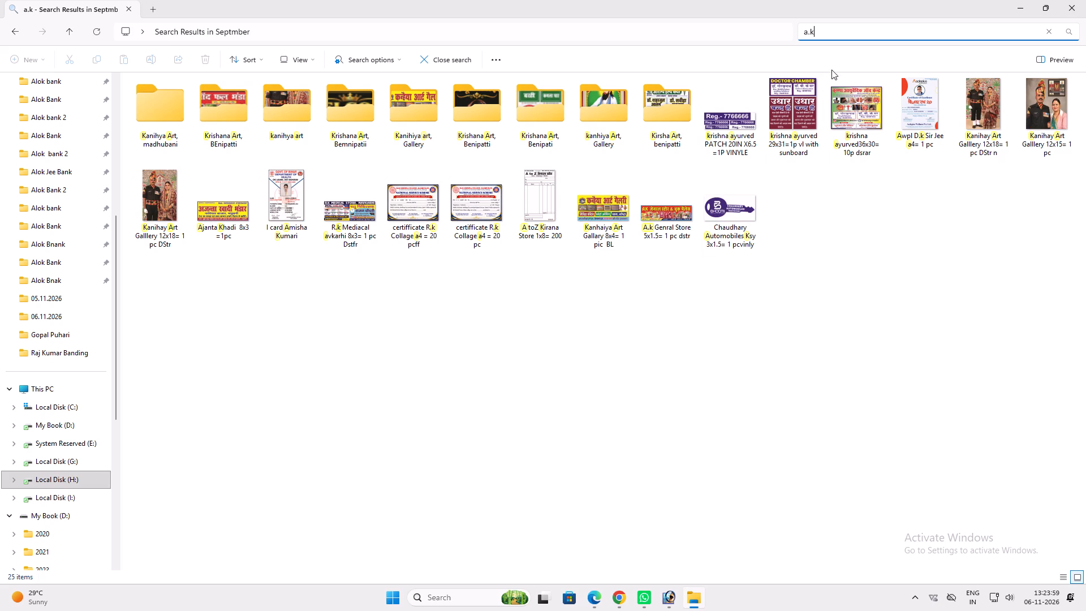
Search the Septmber folder for "4x3" and look through the design thumbnails.
click(825, 38)
key(ctrl+a)
text(4x3)
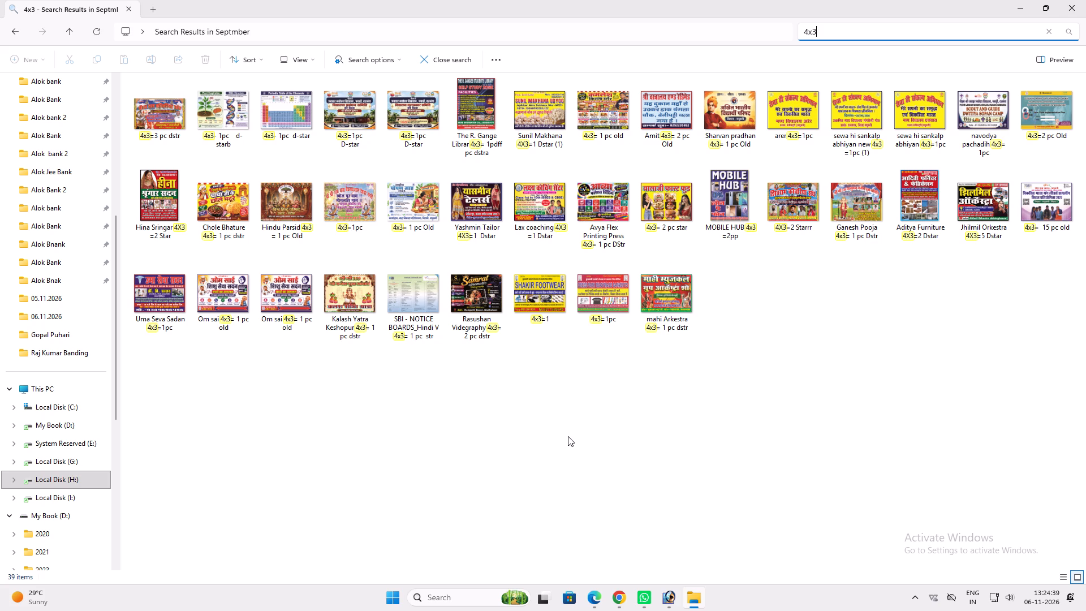
Search the August folder inside 2026 on Local Disk (H:) for "4x3" and look through the design thumbnails.
click(70, 477)
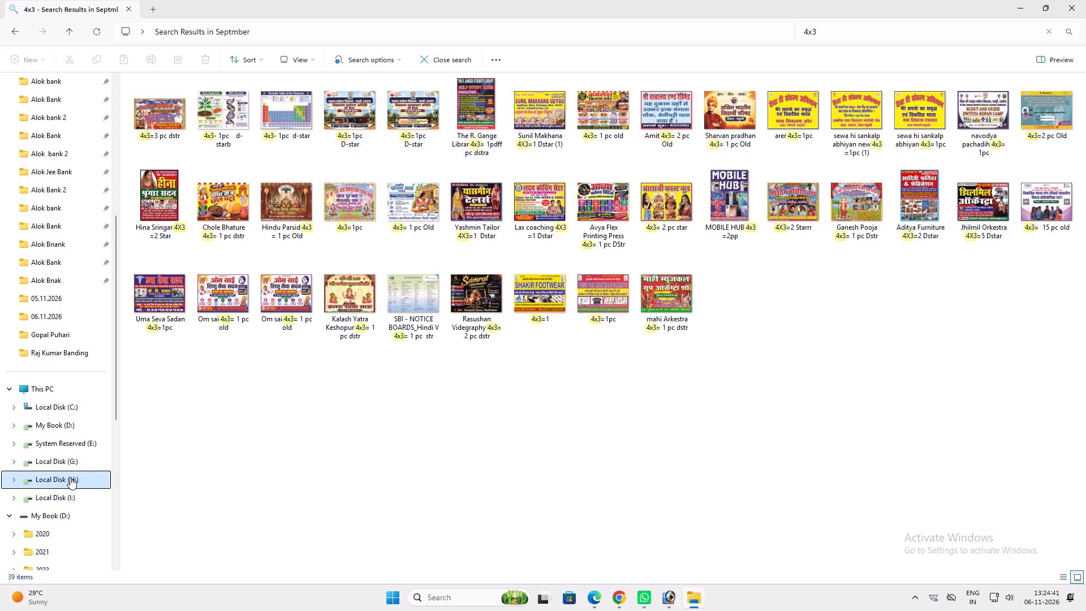
double_click(168, 132)
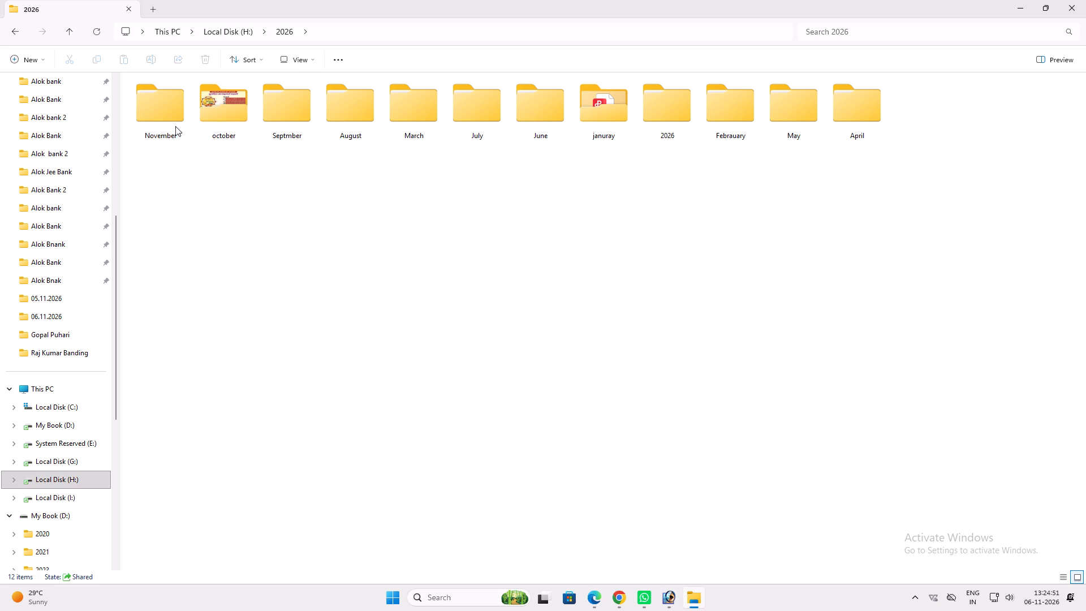
double_click(325, 130)
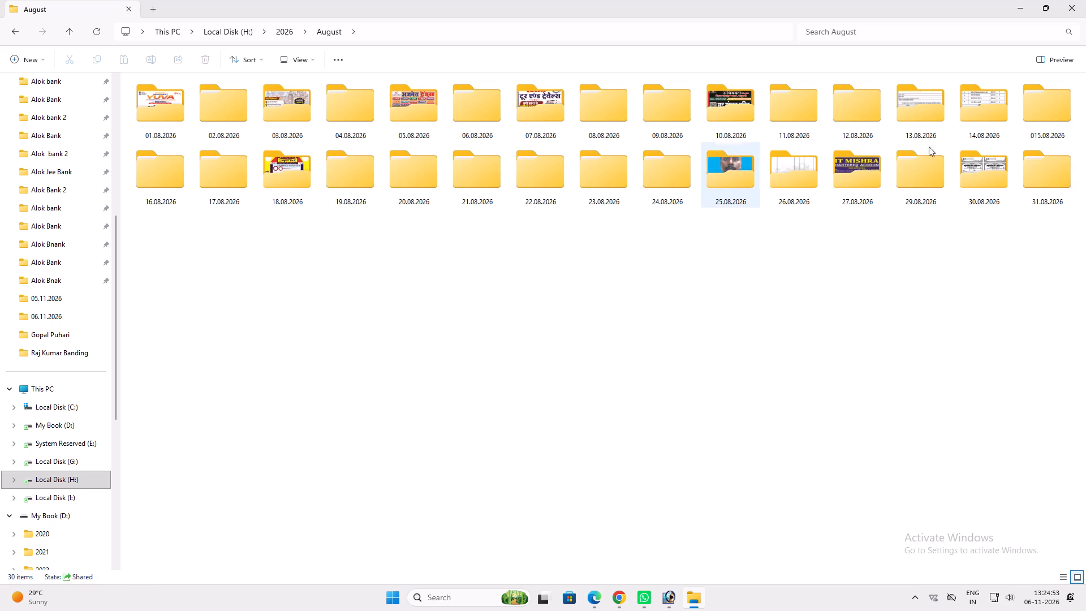
click(867, 39)
text(43)
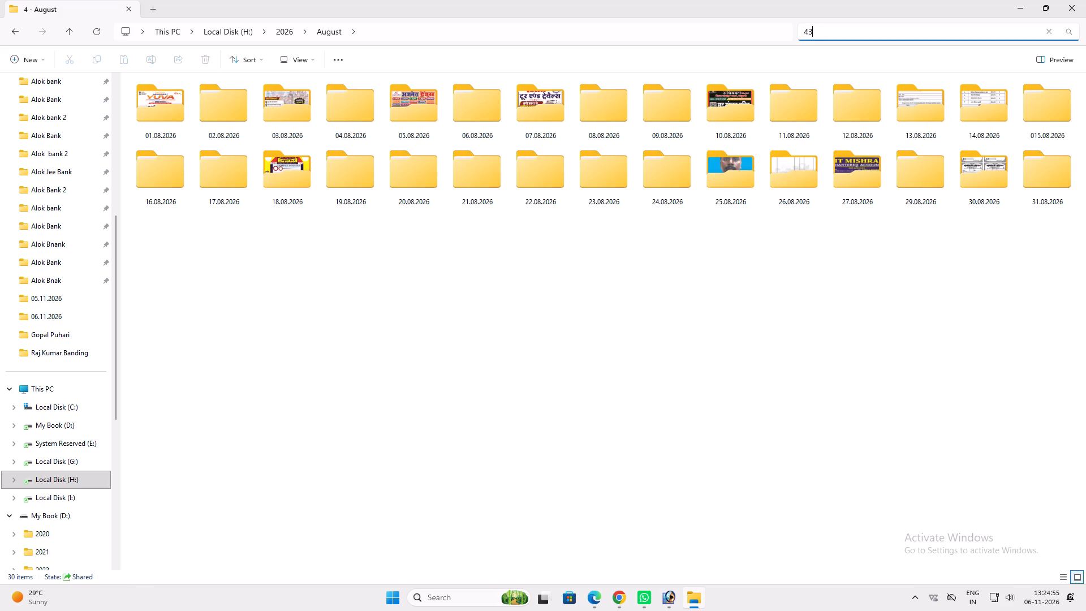
key(BackSpace)
text(x3)
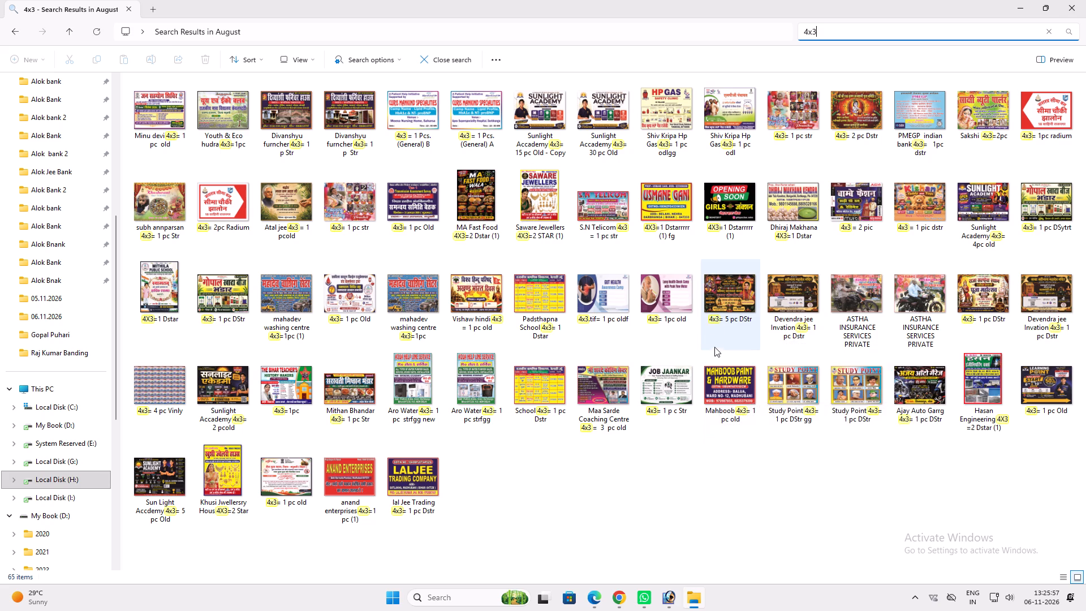
Search the August folder for "Ak", and again for "A.k", to look for the matching design.
click(884, 38)
key(ctrl+a)
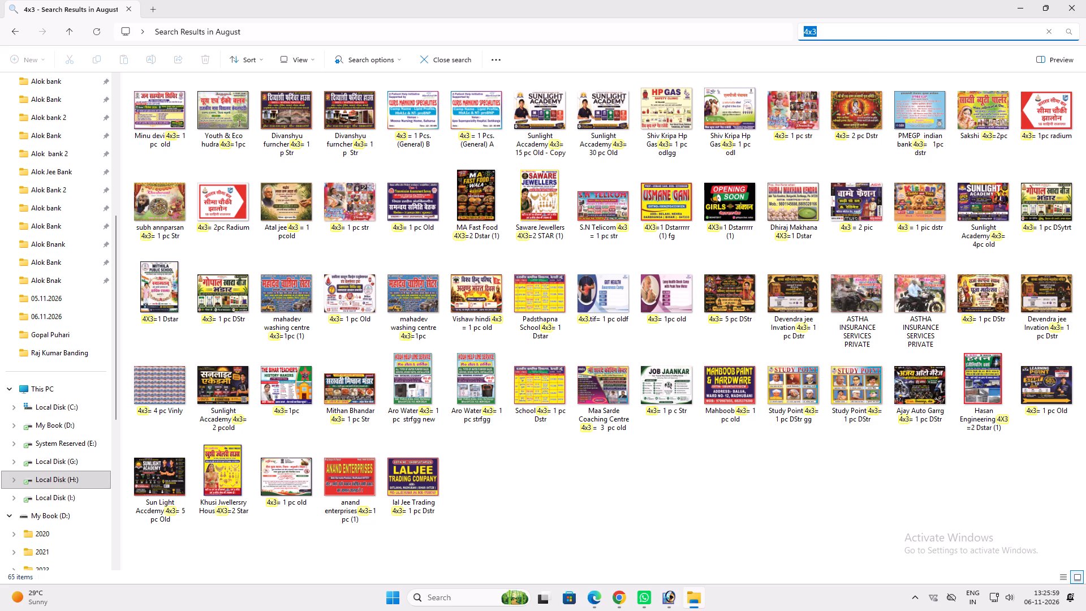
text(A/)
key(BackSpace)
key(k)
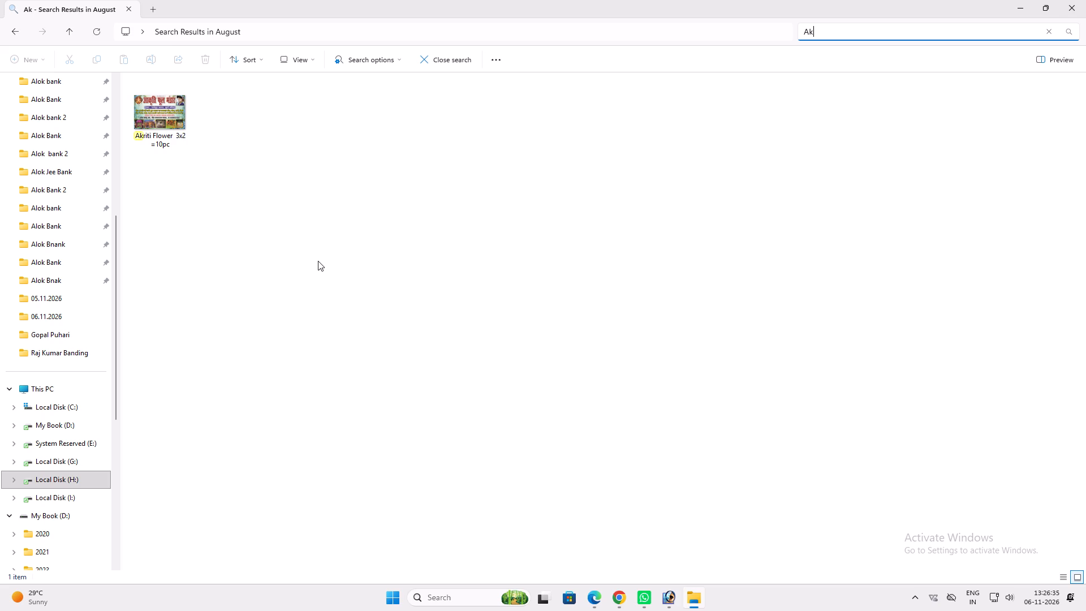
click(825, 27)
key(ctrl+a)
key(shift+a)
text(.k)
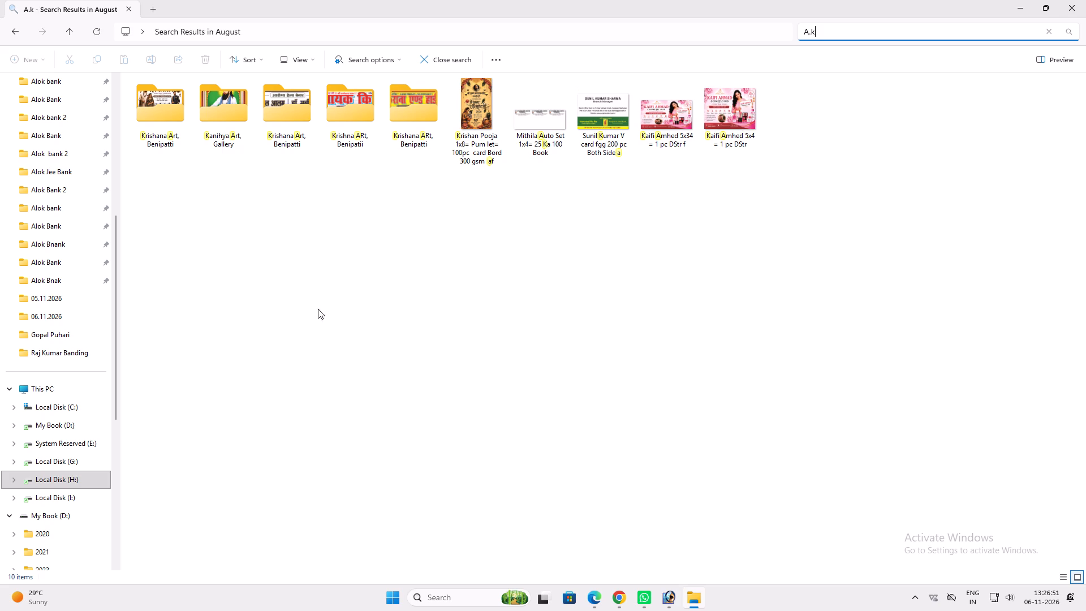
Search the August folder for "3x2" and look through the design thumbnails.
key(ctrl+a)
text(3x2)
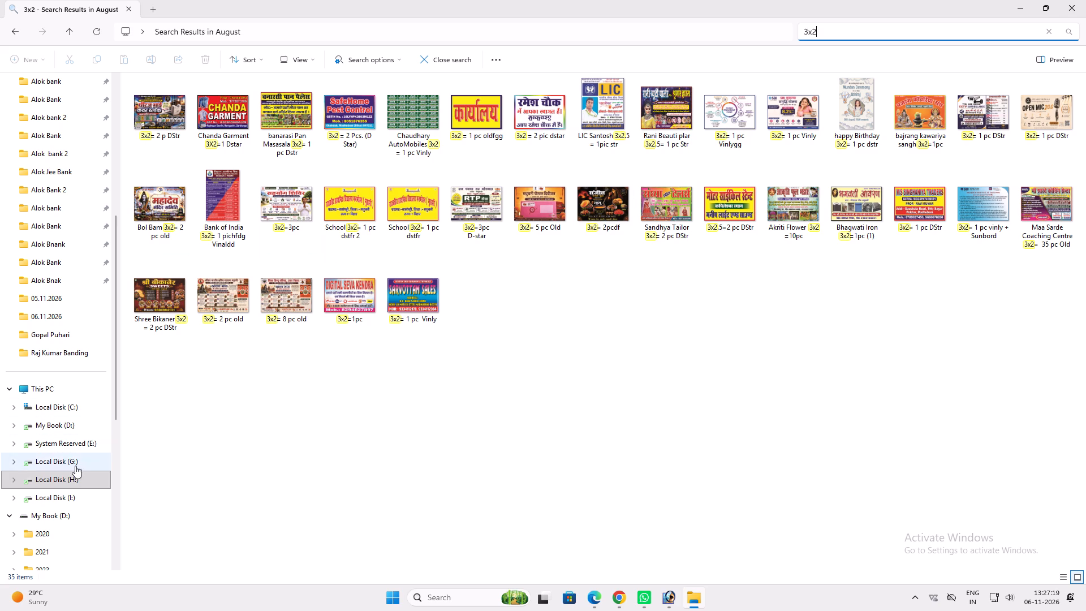
Search the whole 2026 folder on Local Disk (H:) for "4x3" and display the found files as thumbnails.
click(70, 486)
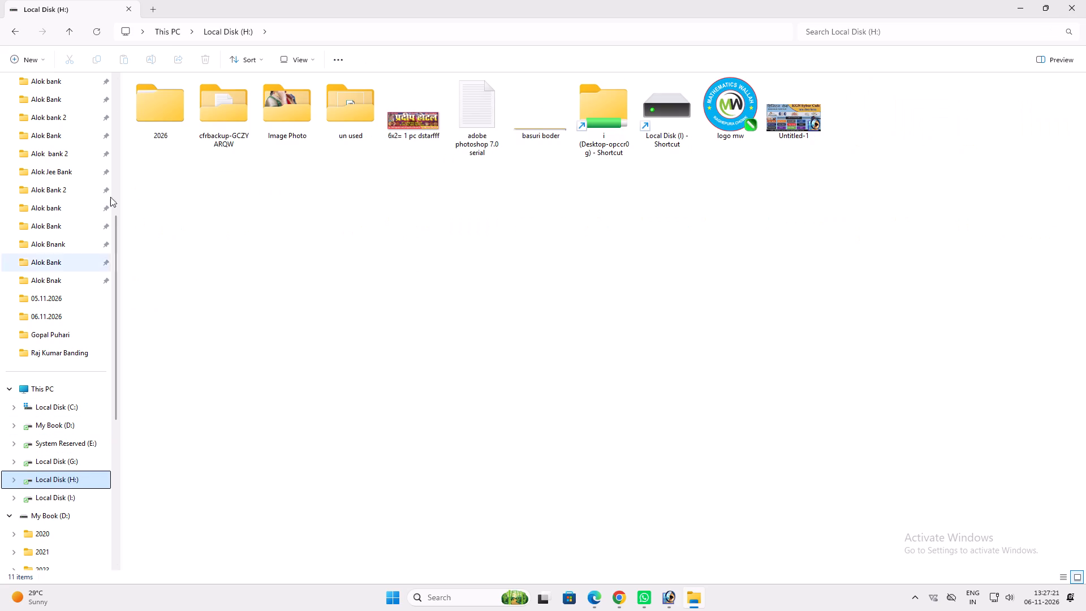
double_click(136, 107)
click(846, 33)
text(4x3)
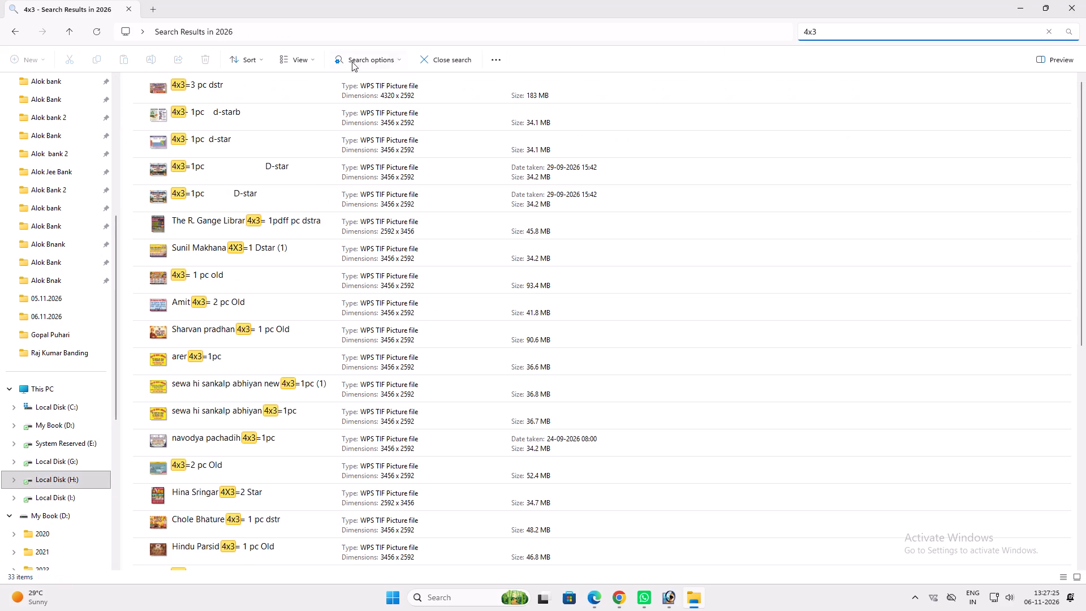
click(308, 64)
click(307, 97)
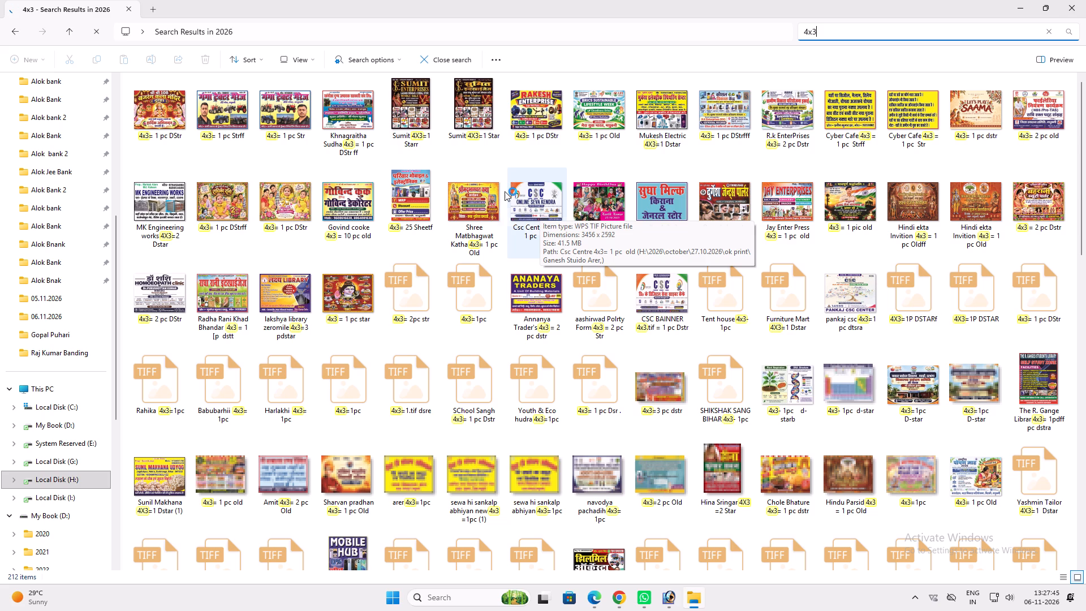
Select the Radha Rani Khad Bhandar 4x3 design among the search results.
click(247, 289)
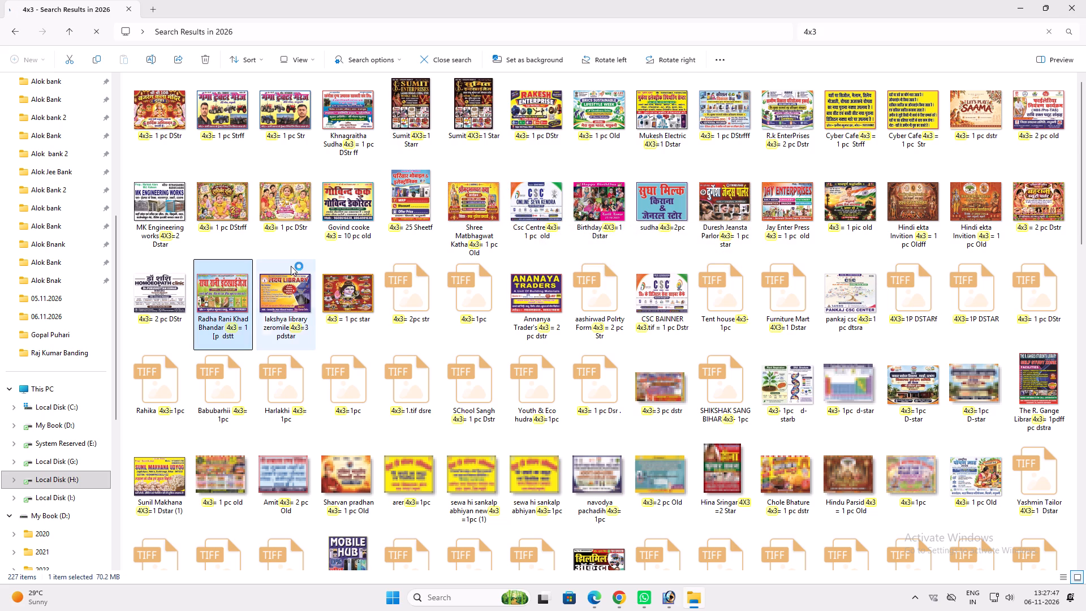
click(242, 289)
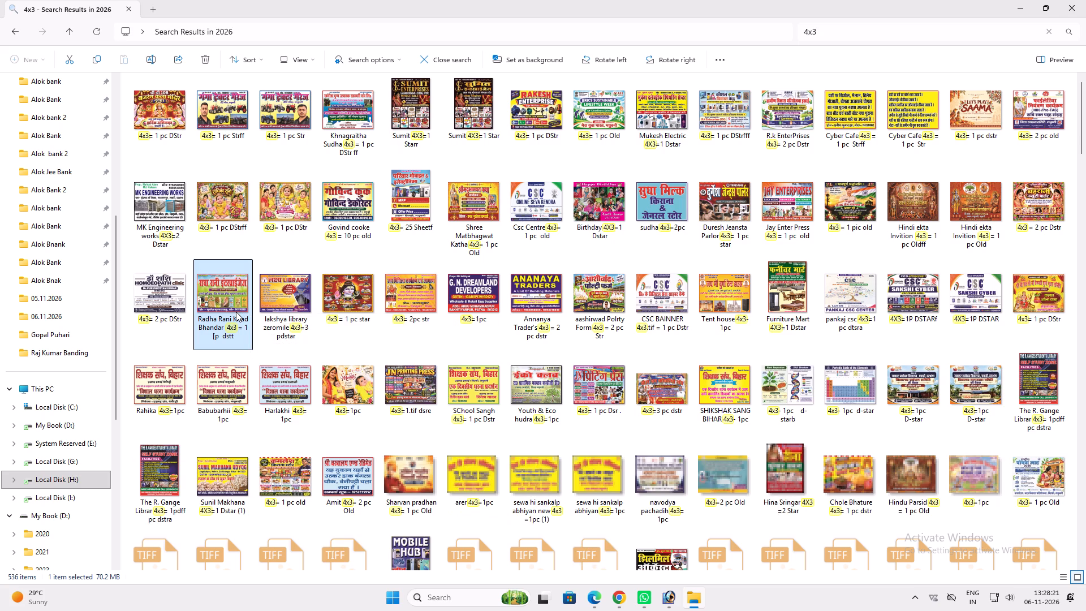
Look through the thumbnails and file names of the 4x3 designs found in the 2026 folder for the matching design.
scroll(254, 303, down, 1)
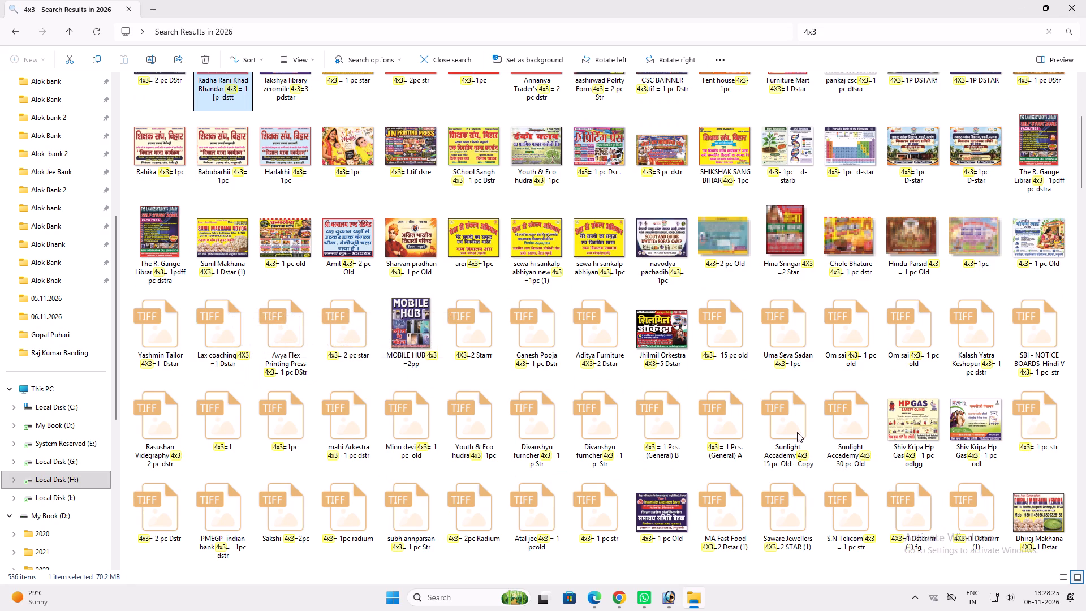
scroll(782, 424, down, 3)
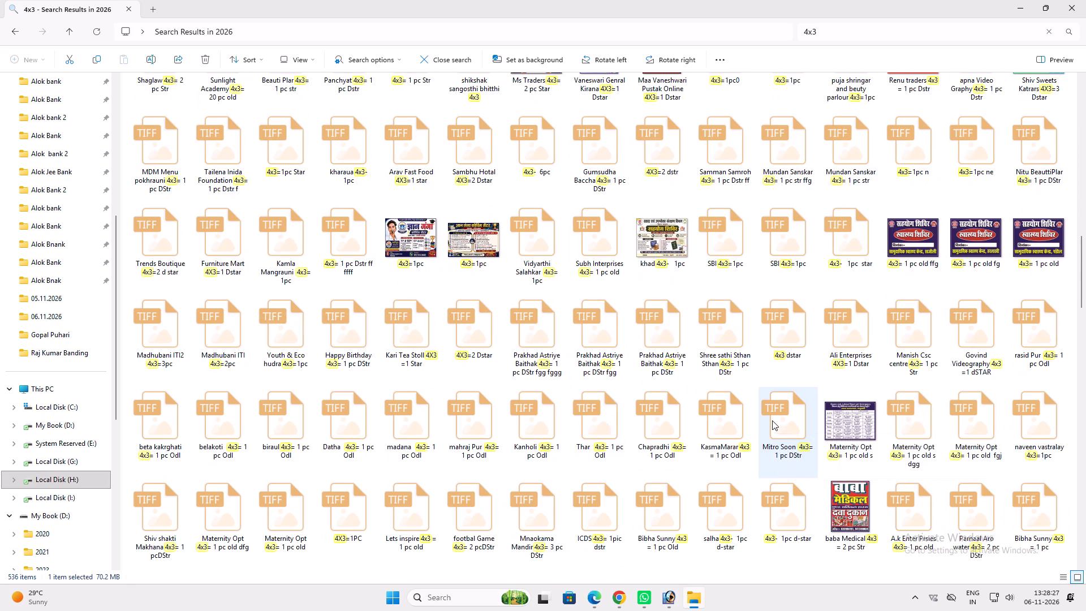
scroll(772, 420, down, 1)
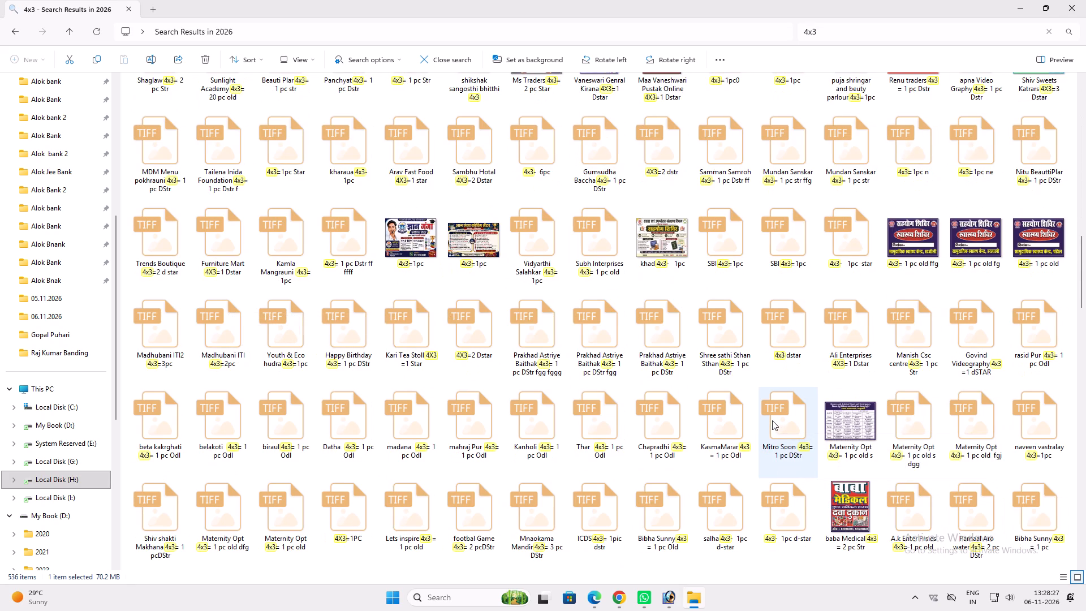
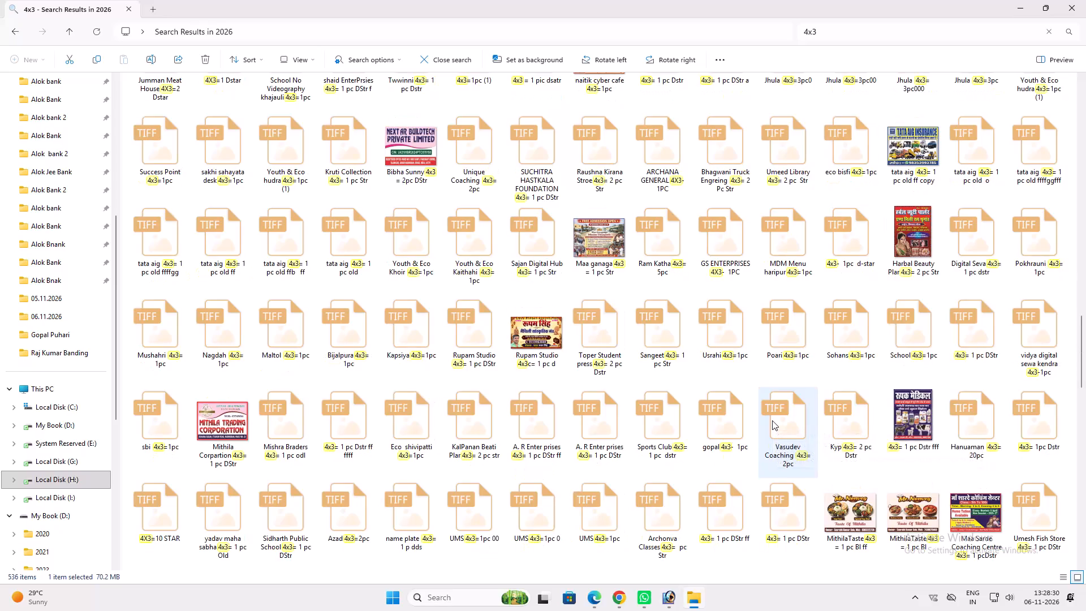
Look through the remaining 4x3 design files found in the 2026 folder for the matching earlier design.
scroll(772, 420, down, 4)
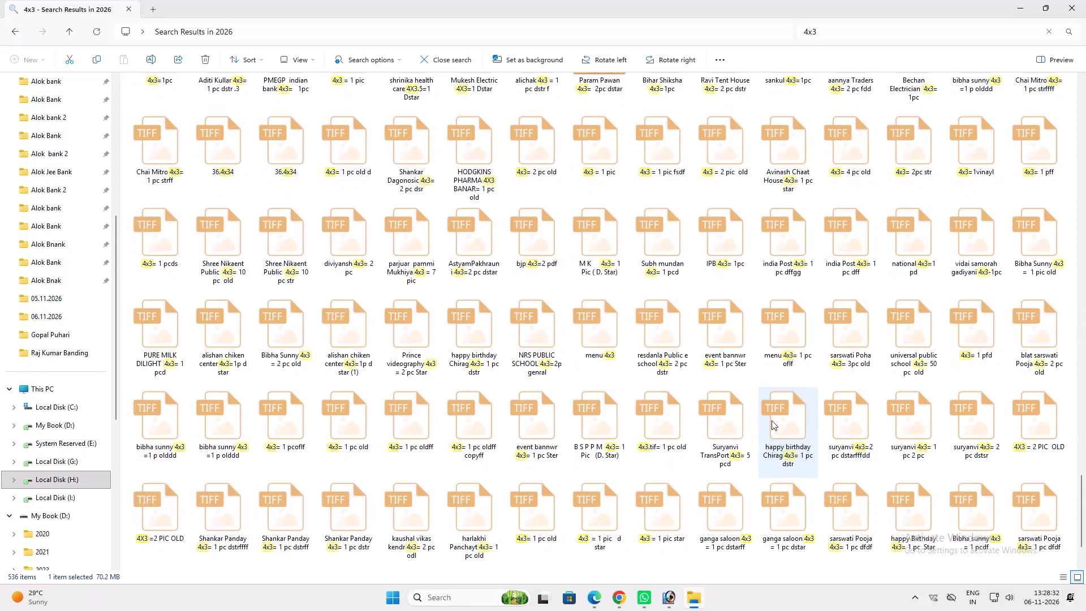
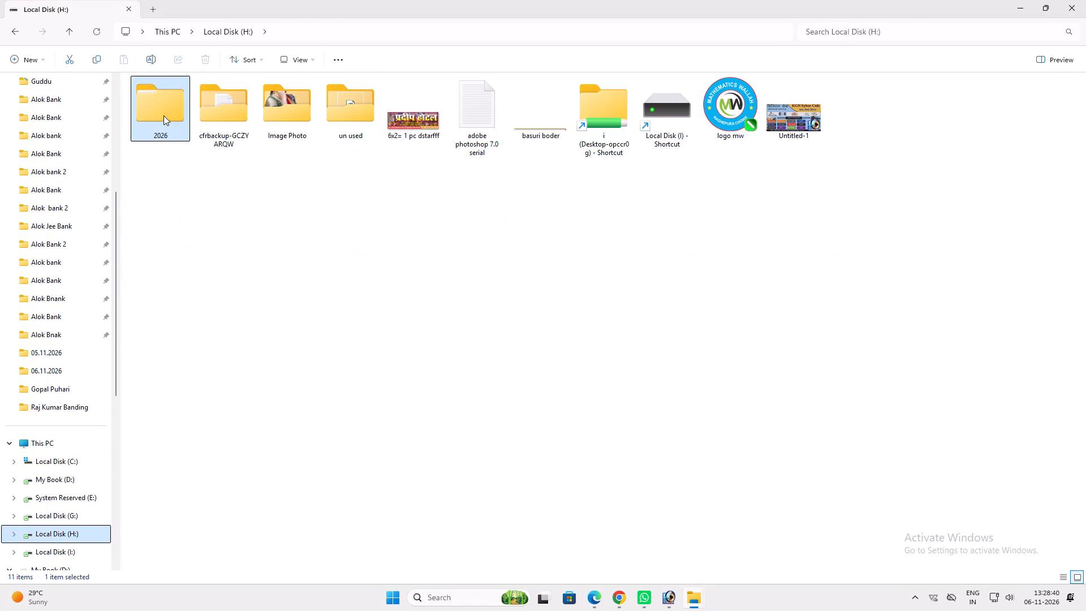
Search the 2026 folder on Local Disk (H:) for "a" and display the results as thumbnails.
drag(163, 115, 175, 115)
click(855, 37)
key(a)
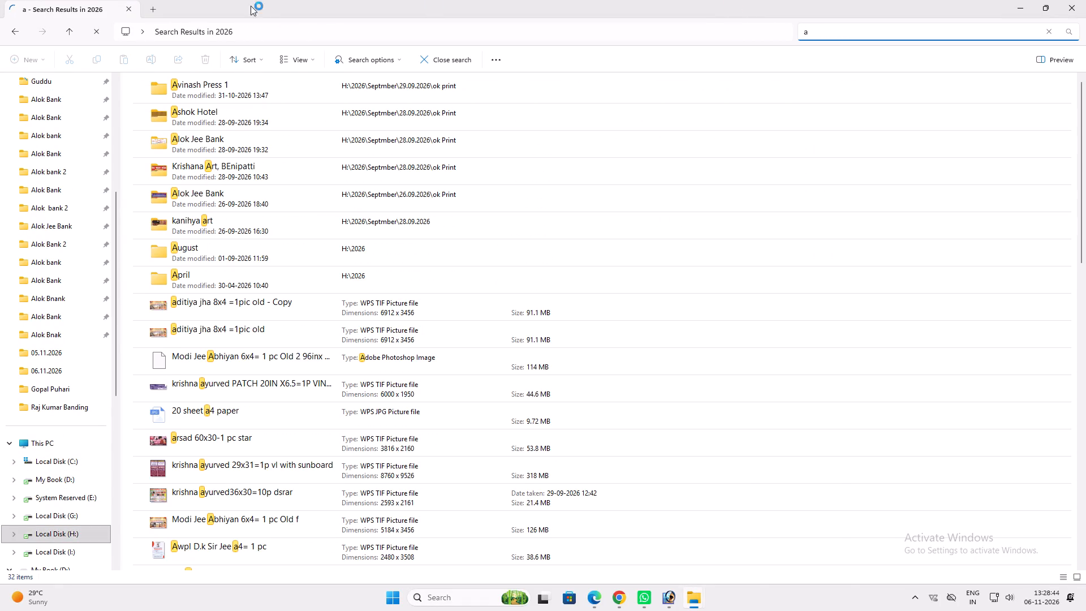
click(308, 57)
click(321, 109)
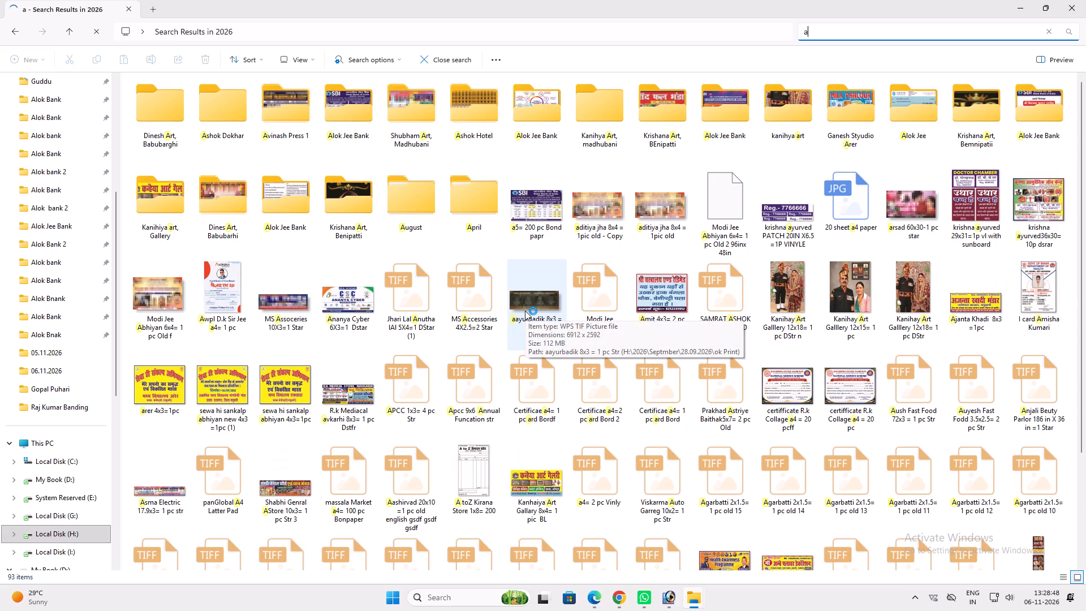
Clear the search term and start a new search of the 2026 folder beginning with capital "A".
key(BackSpace)
key(shift+Return)
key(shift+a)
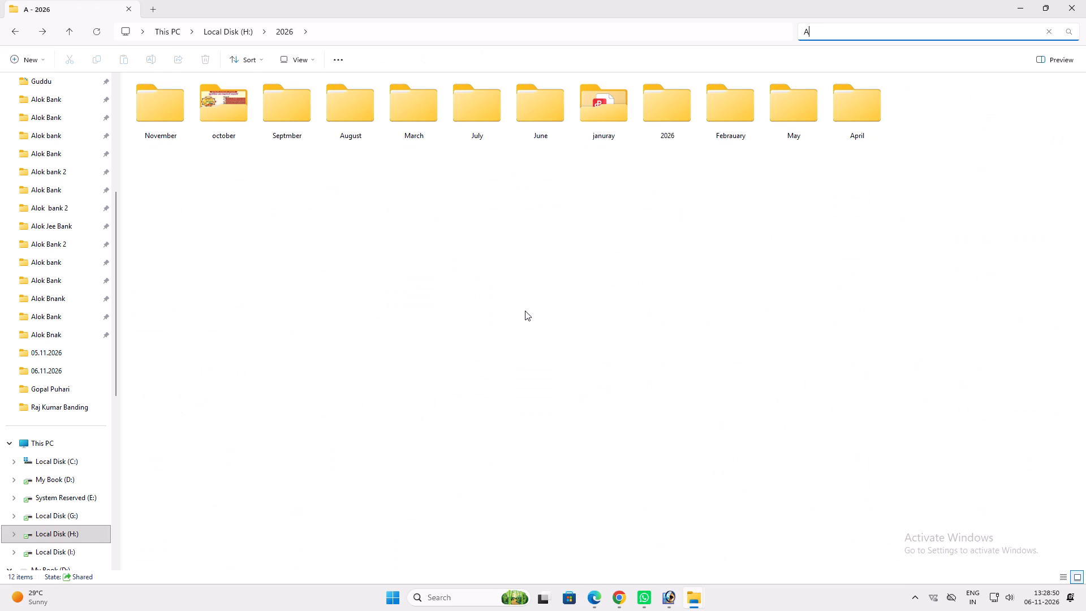
Search the whole 2026 folder for "A.k" and open the A.k EnterPrises 3x2 design to check it, closing the viewer when done.
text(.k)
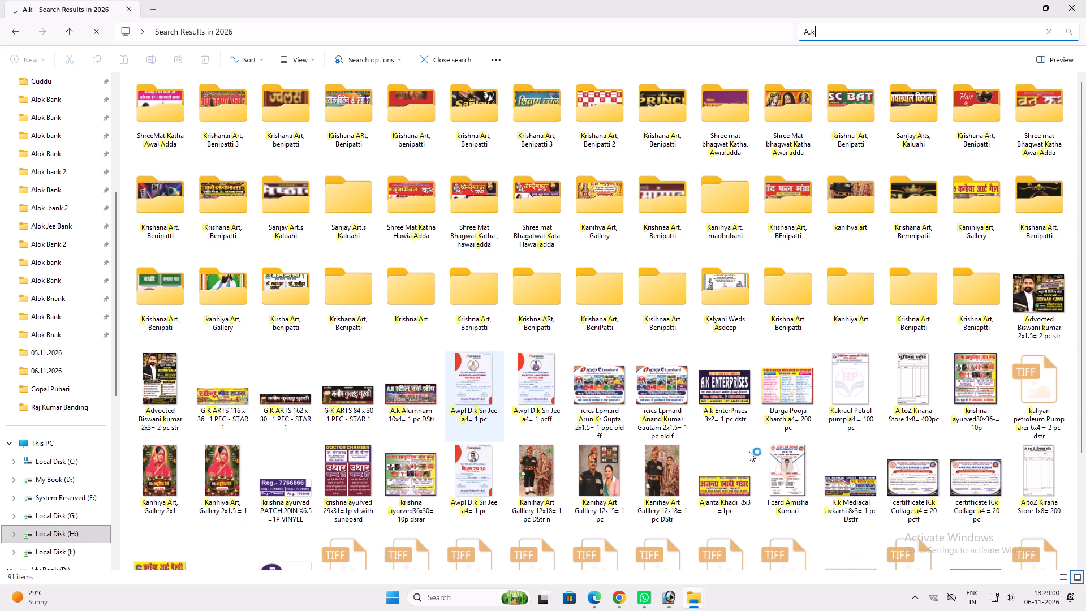
click(830, 388)
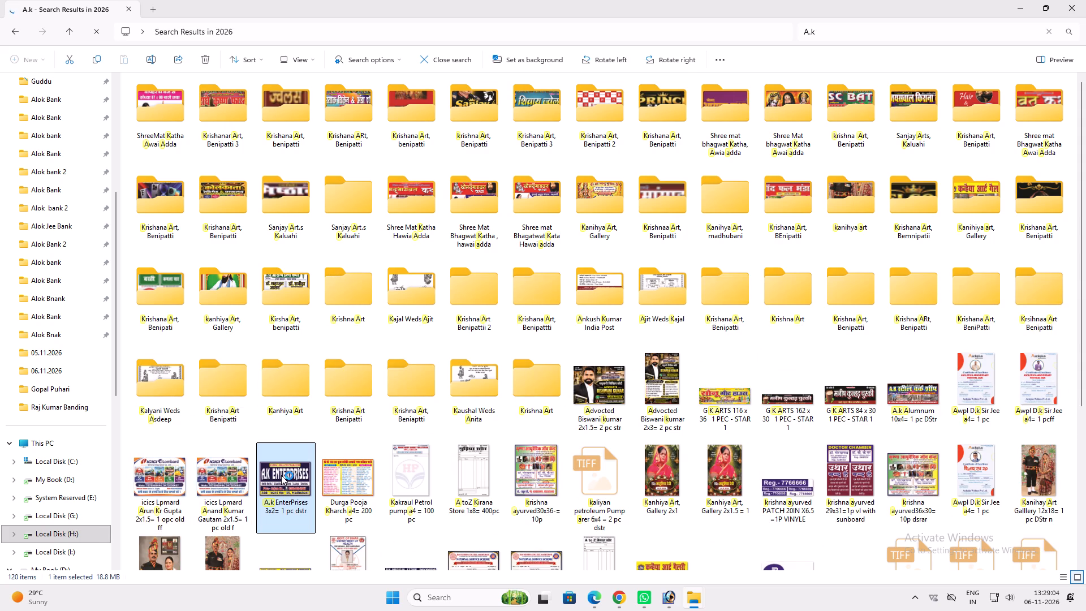
double_click(281, 475)
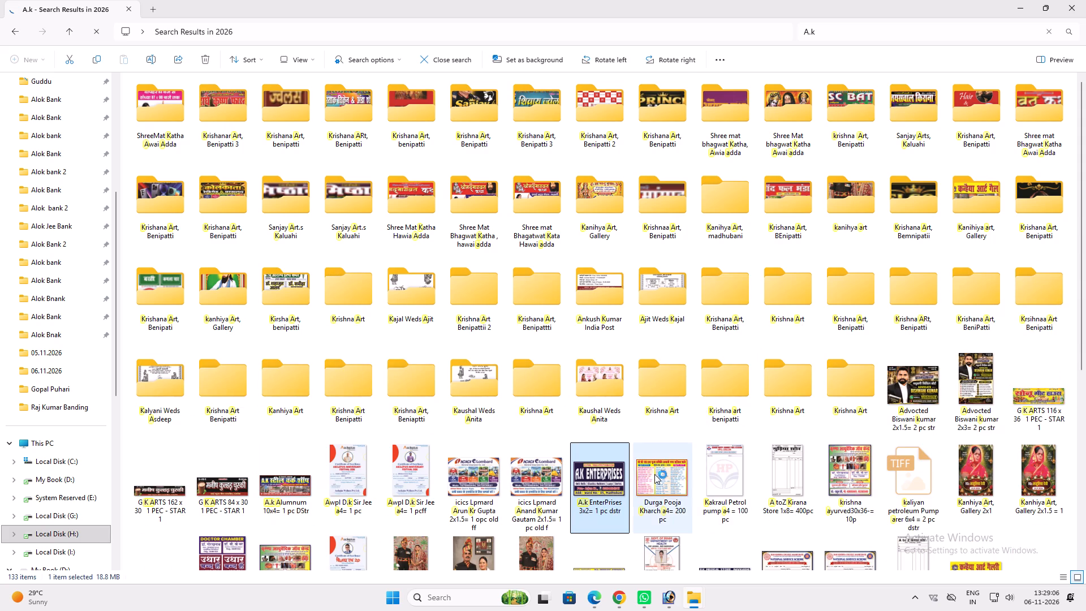
double_click(601, 479)
double_click(915, 464)
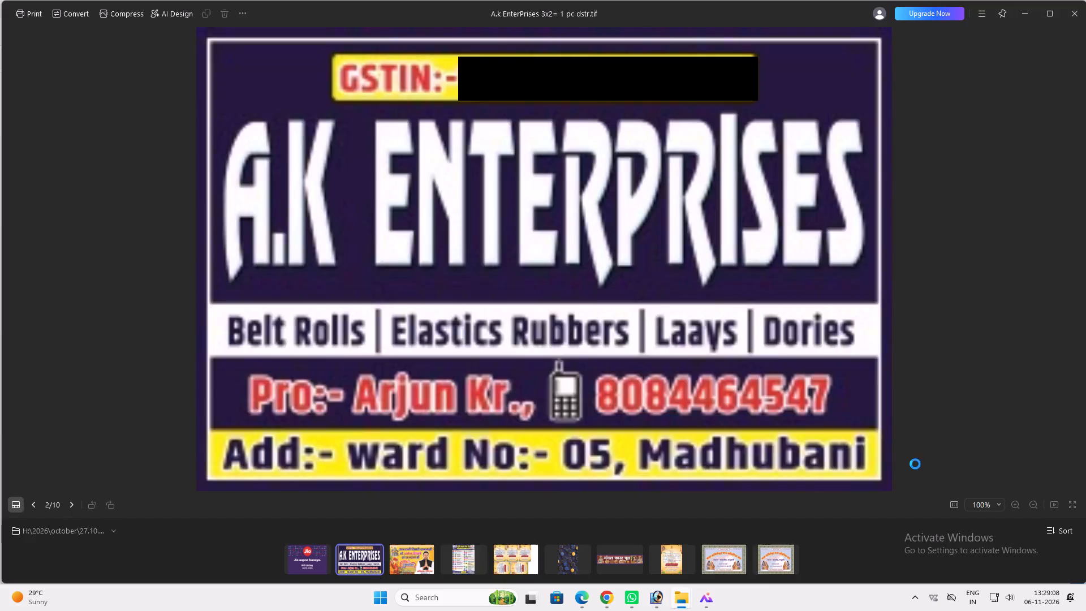
scroll(829, 234, down, 5)
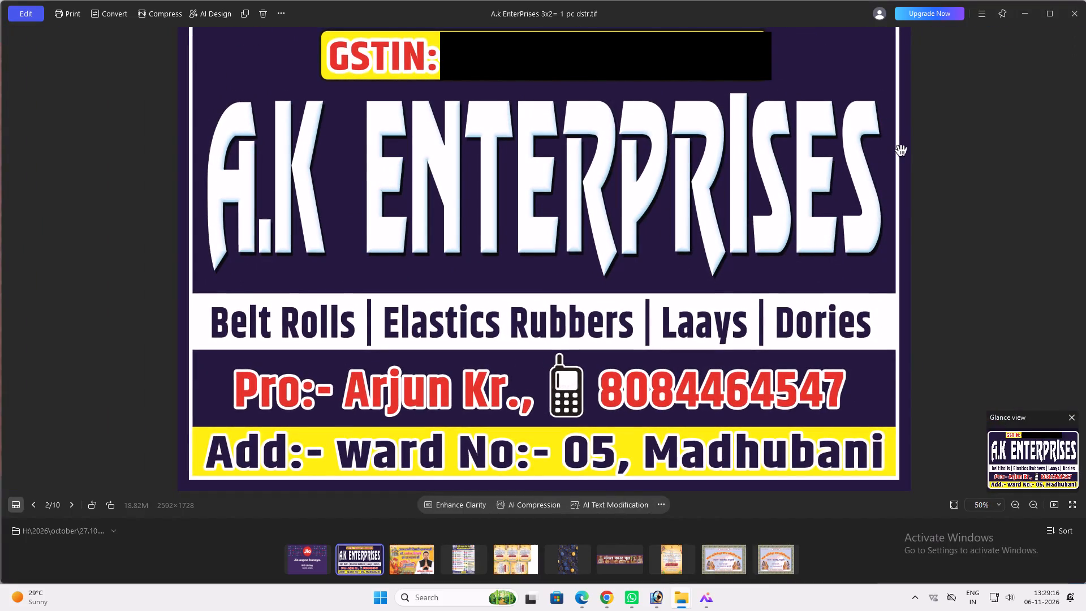
click(1068, 19)
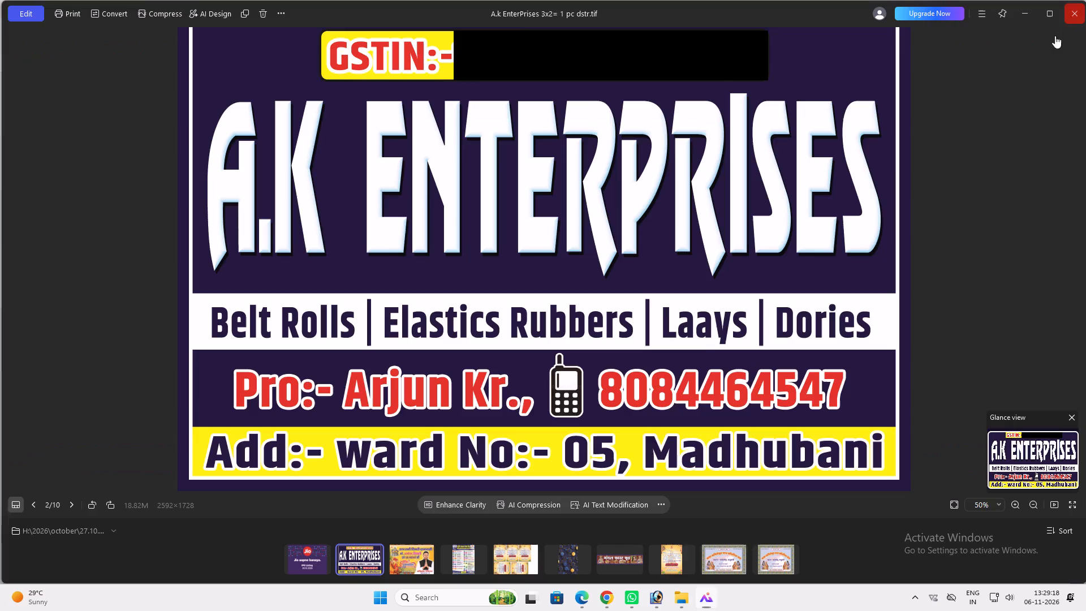
click(1079, 10)
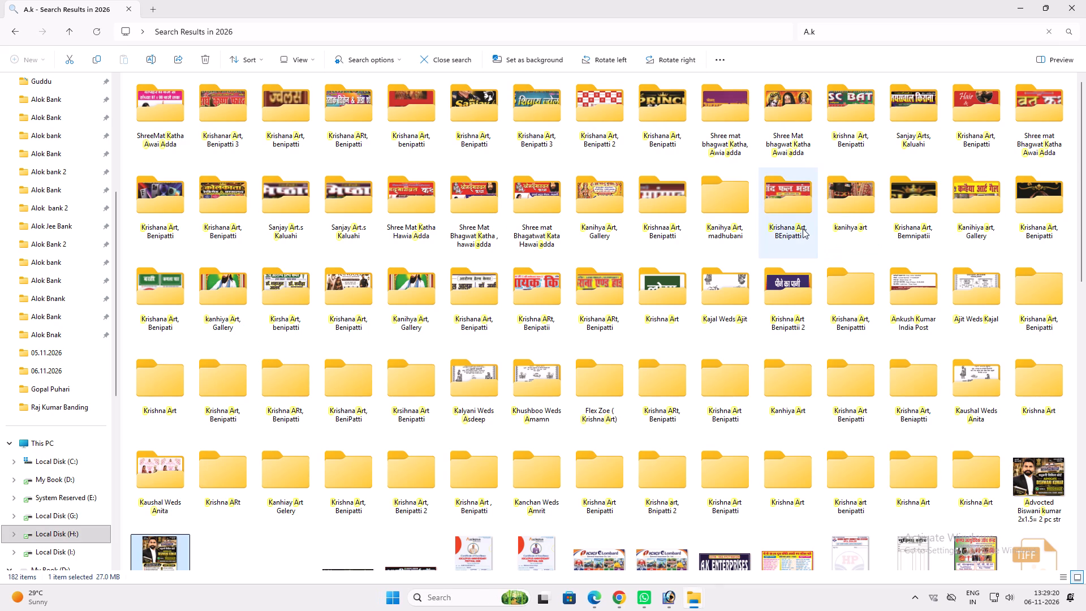
Look through the "A.k" search results in the 2026 folder for the matching 4x3 design.
scroll(801, 223, down, 2)
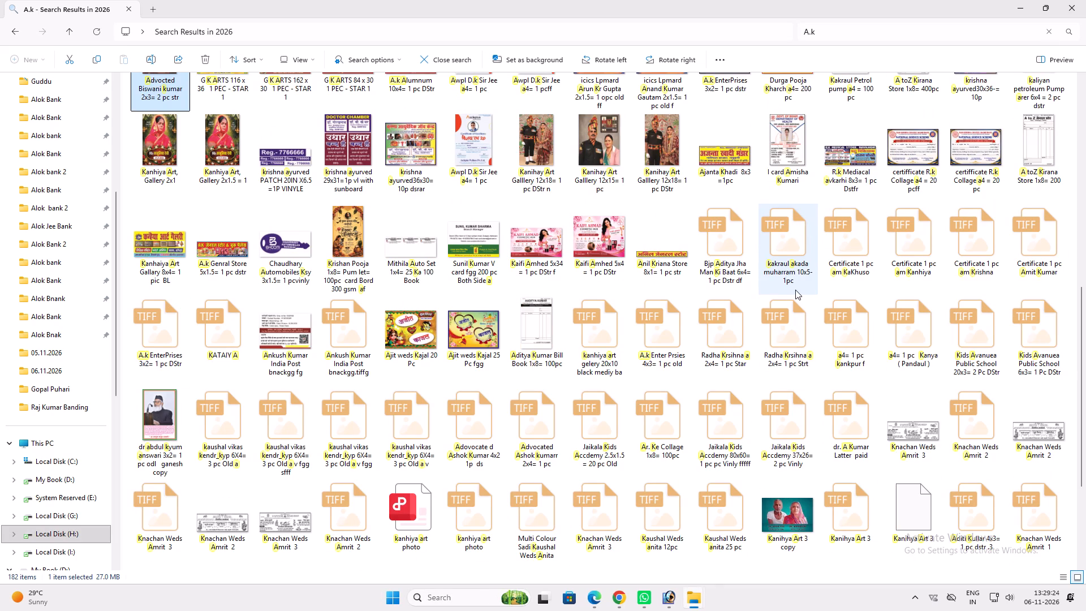
scroll(795, 290, up, 2)
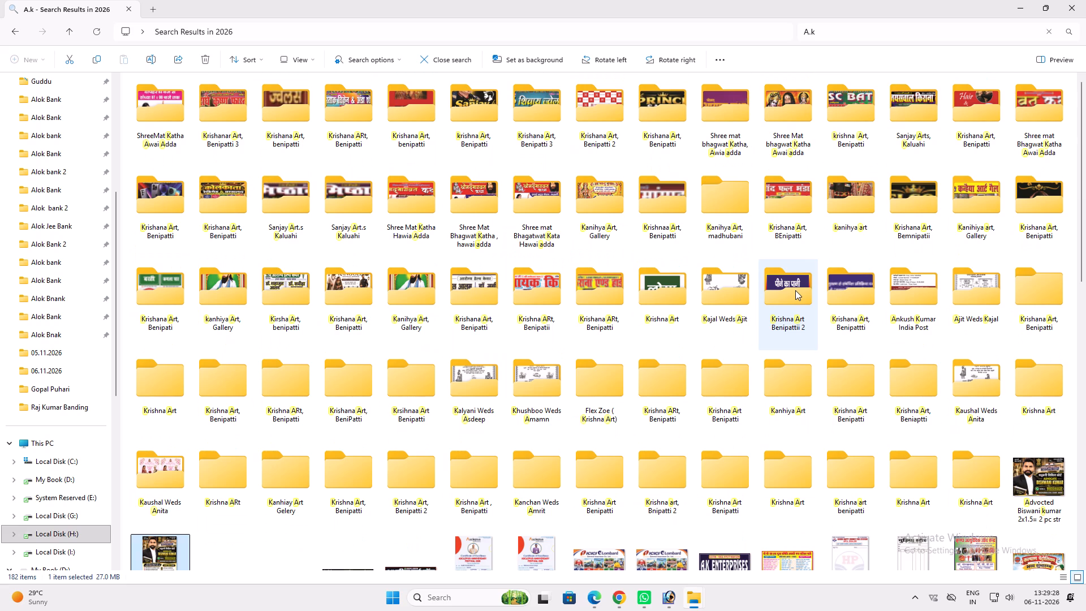
scroll(791, 290, up, 2)
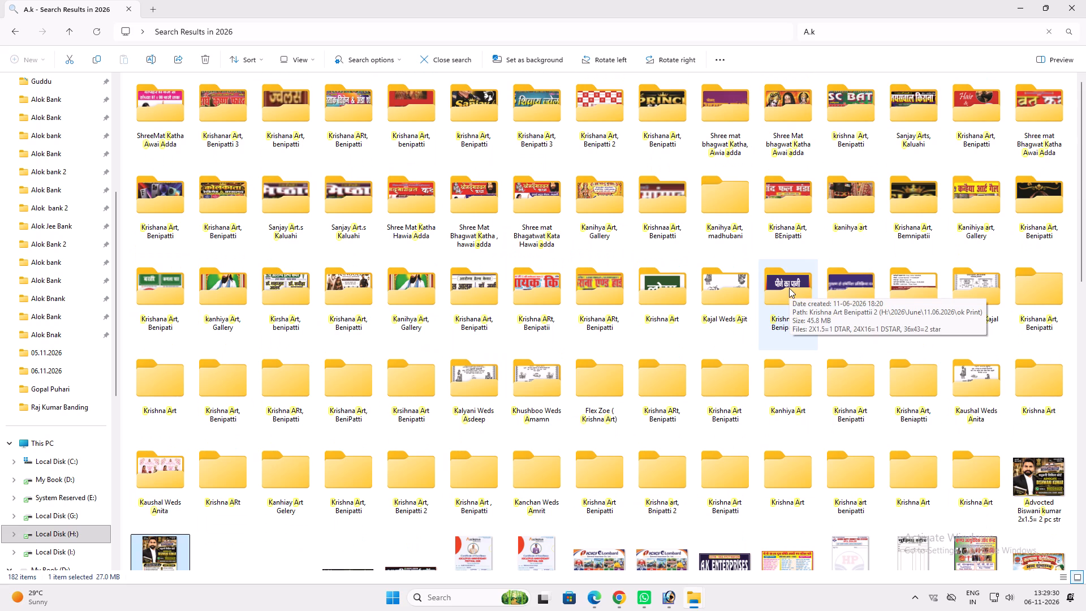
scroll(788, 287, up, 2)
scroll(788, 286, down, 1)
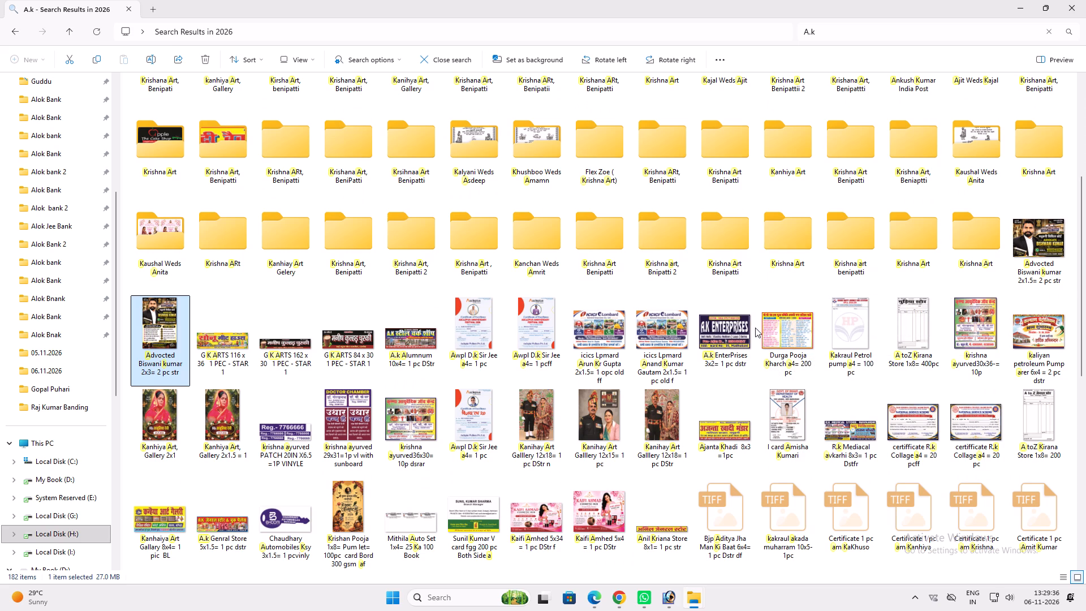
scroll(899, 441, up, 3)
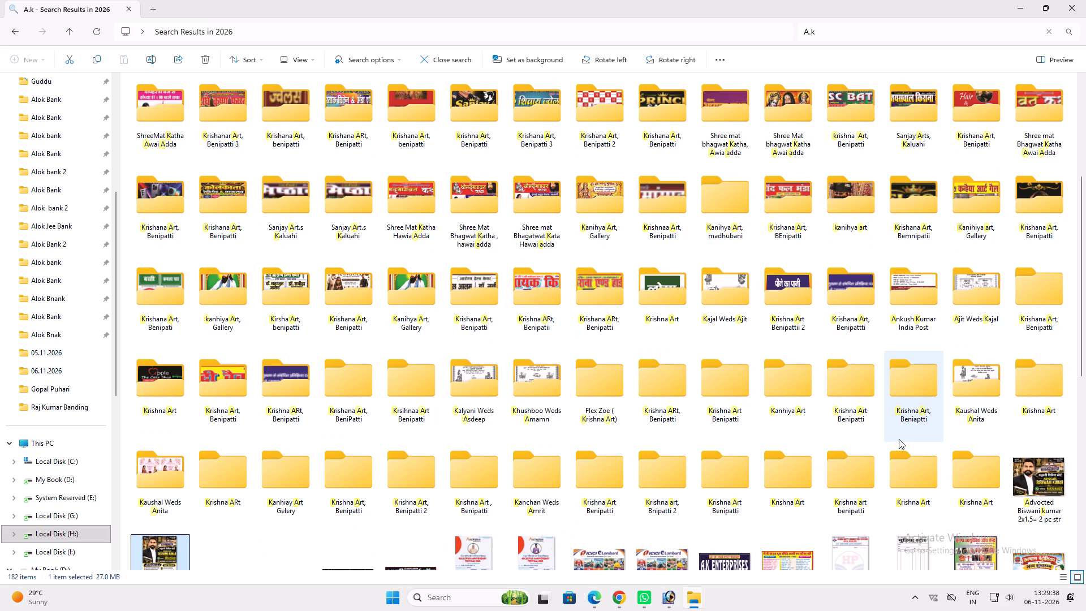
scroll(851, 389, down, 1)
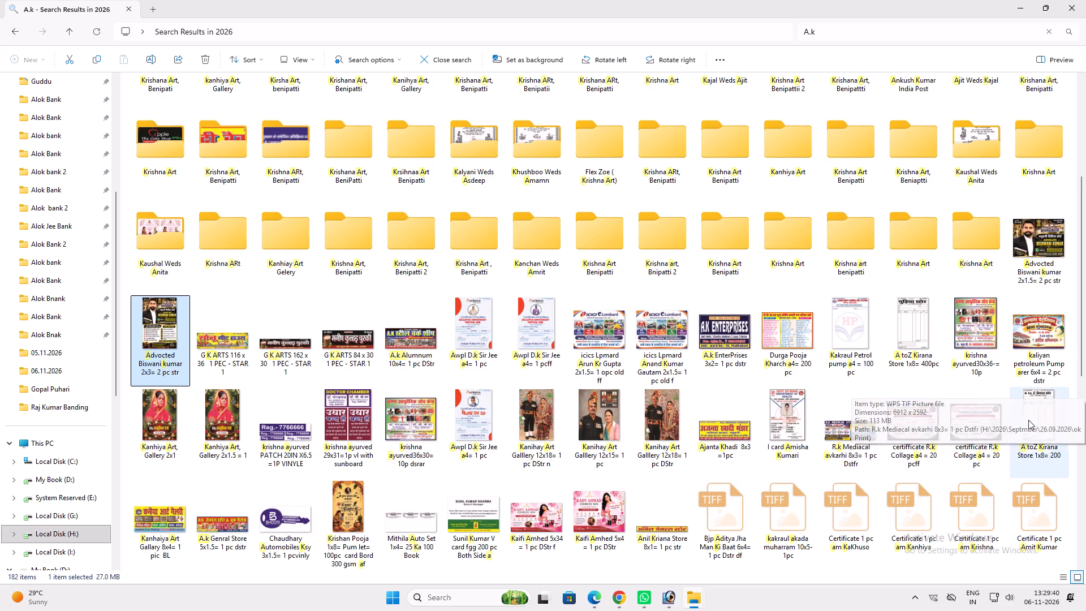
scroll(763, 401, down, 1)
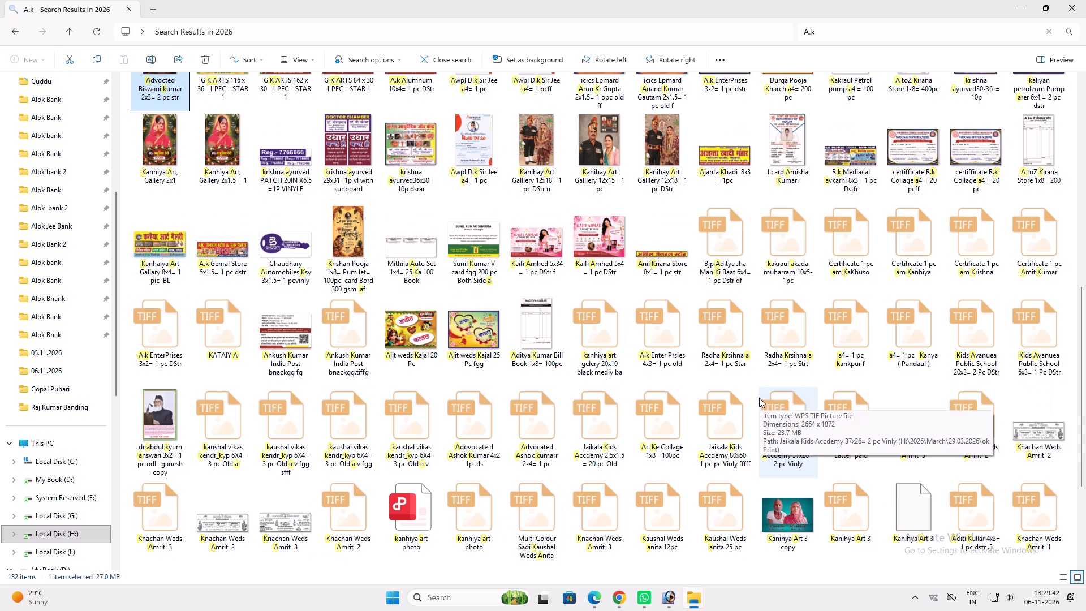
scroll(759, 394, down, 2)
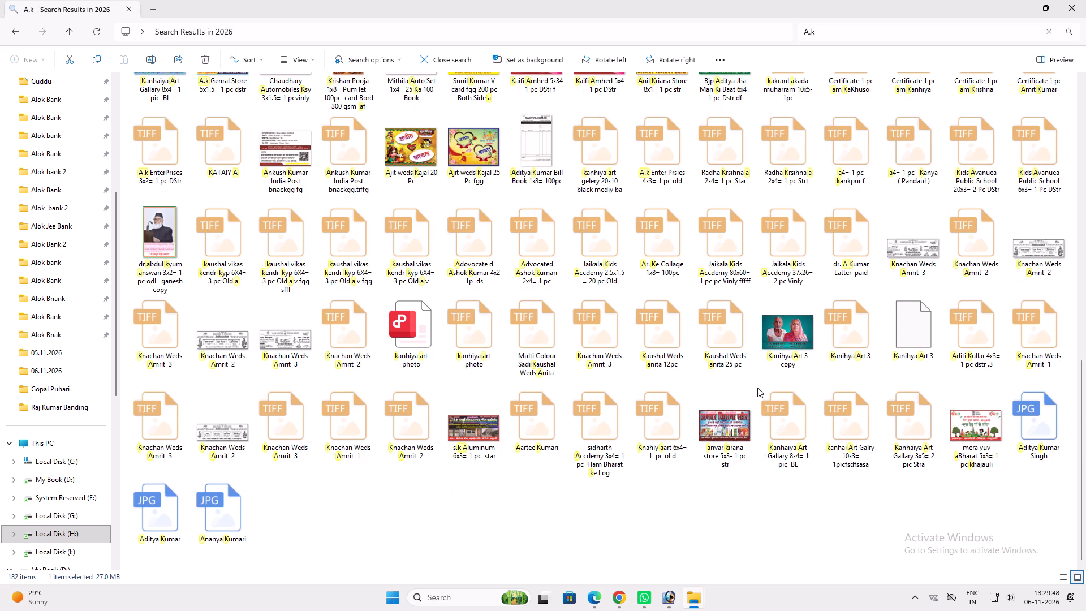
scroll(756, 384, up, 2)
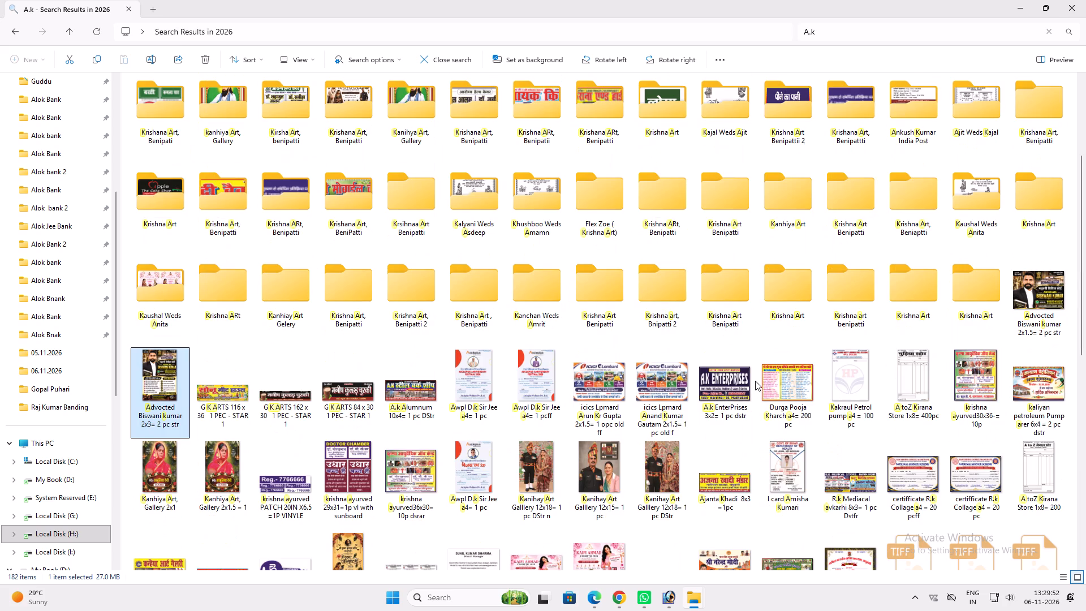
scroll(863, 438, up, 2)
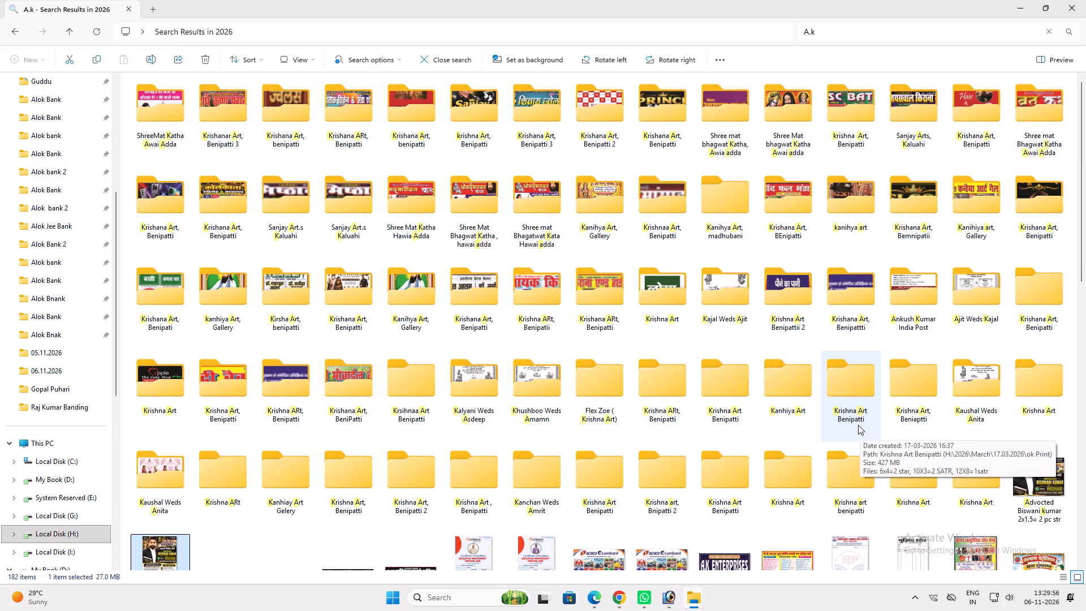
scroll(857, 424, down, 2)
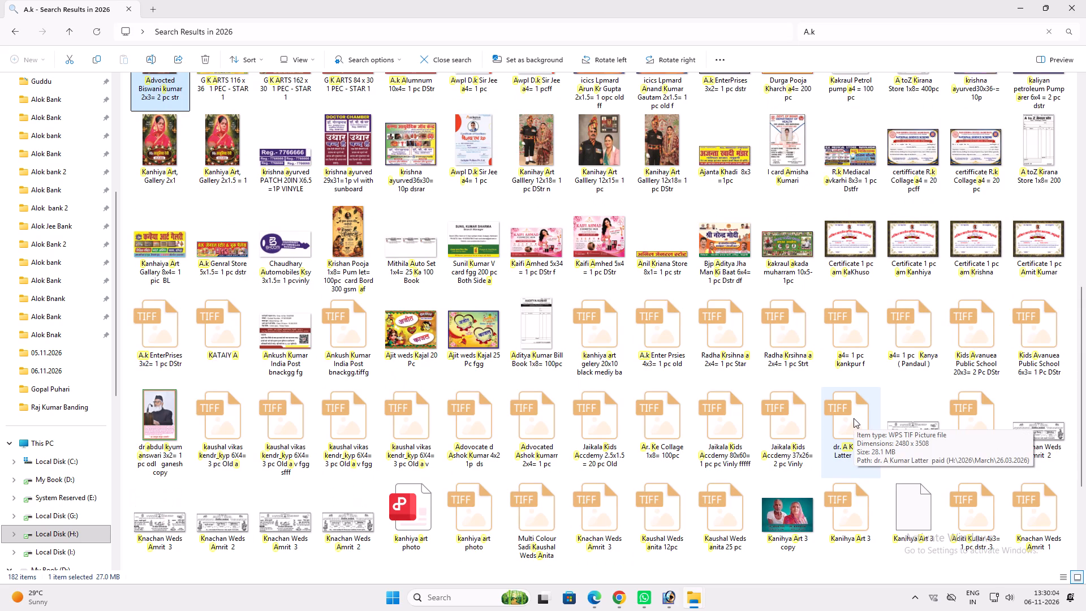
scroll(787, 382, up, 3)
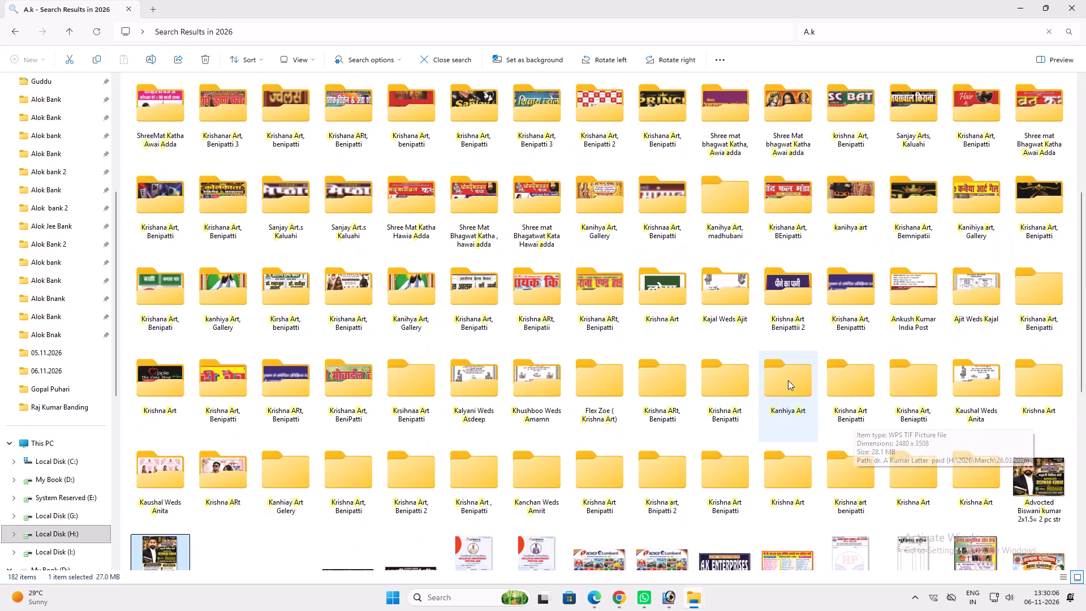
scroll(790, 380, up, 2)
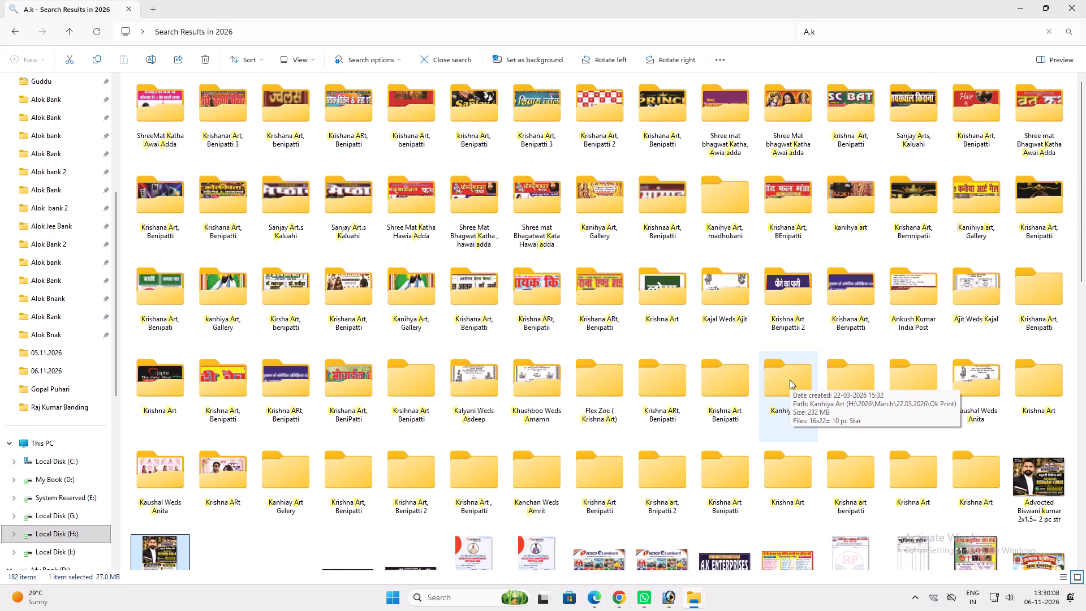
scroll(790, 381, down, 1)
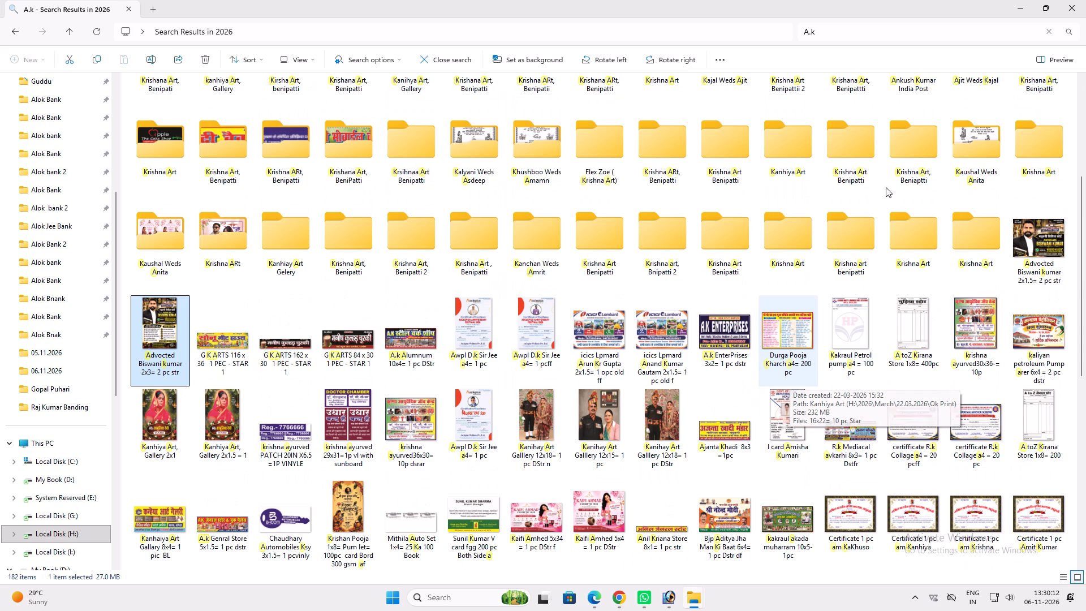
Look through the "4x3" search results in the 2026 folder for the A.K Enterprises design.
click(704, 592)
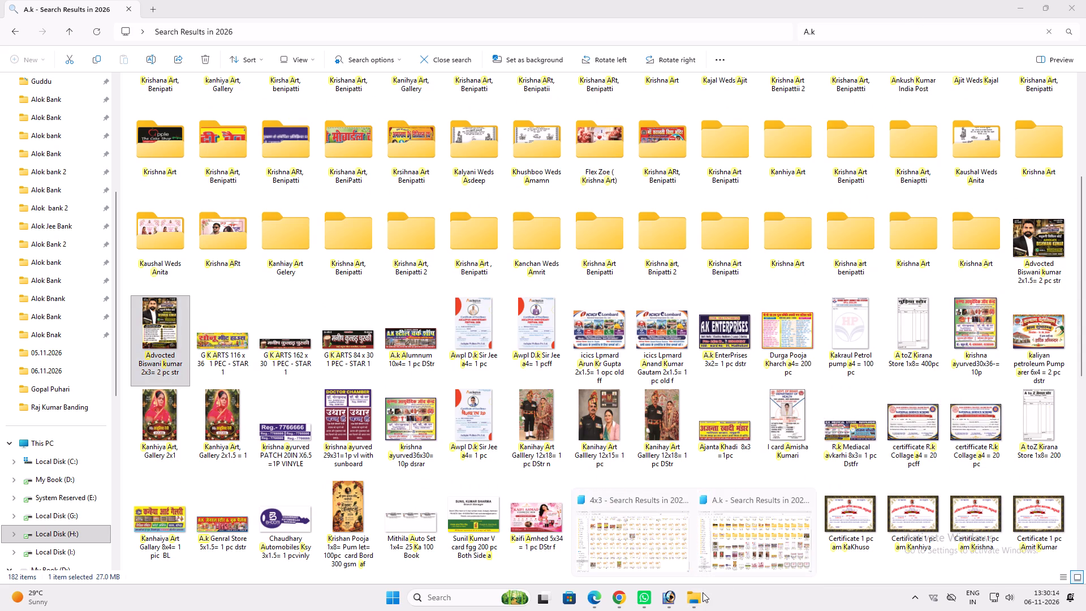
click(753, 527)
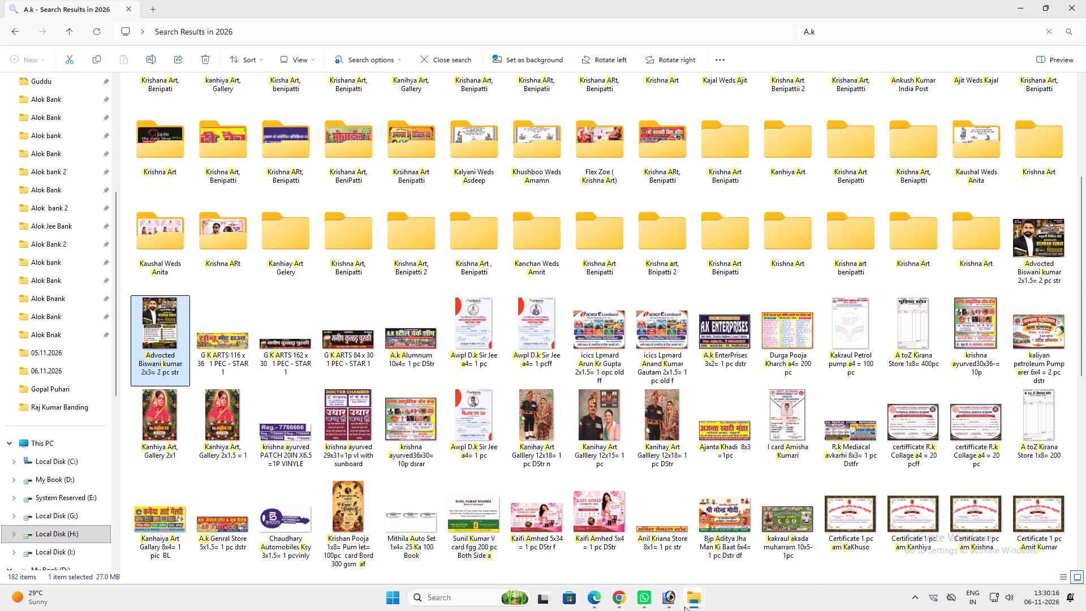
click(696, 598)
click(650, 531)
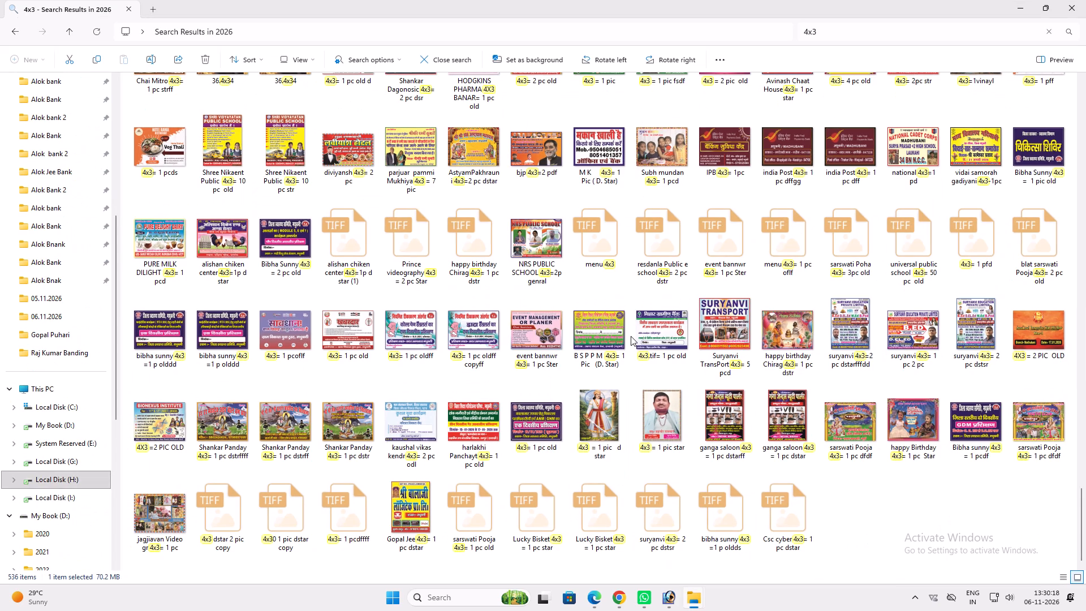
scroll(650, 357, down, 1)
scroll(669, 392, up, 3)
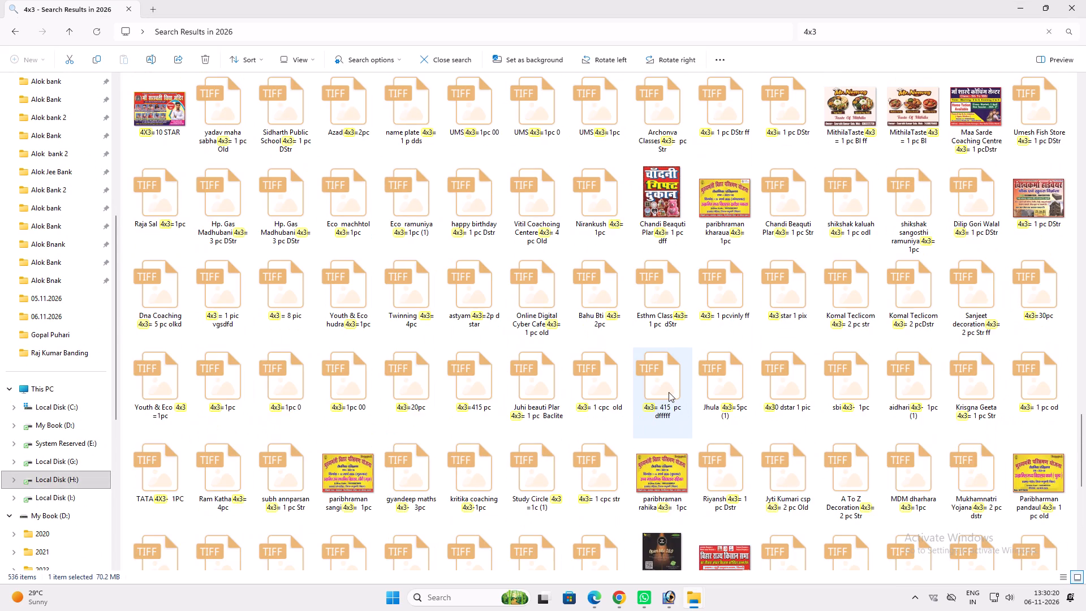
scroll(669, 389, up, 6)
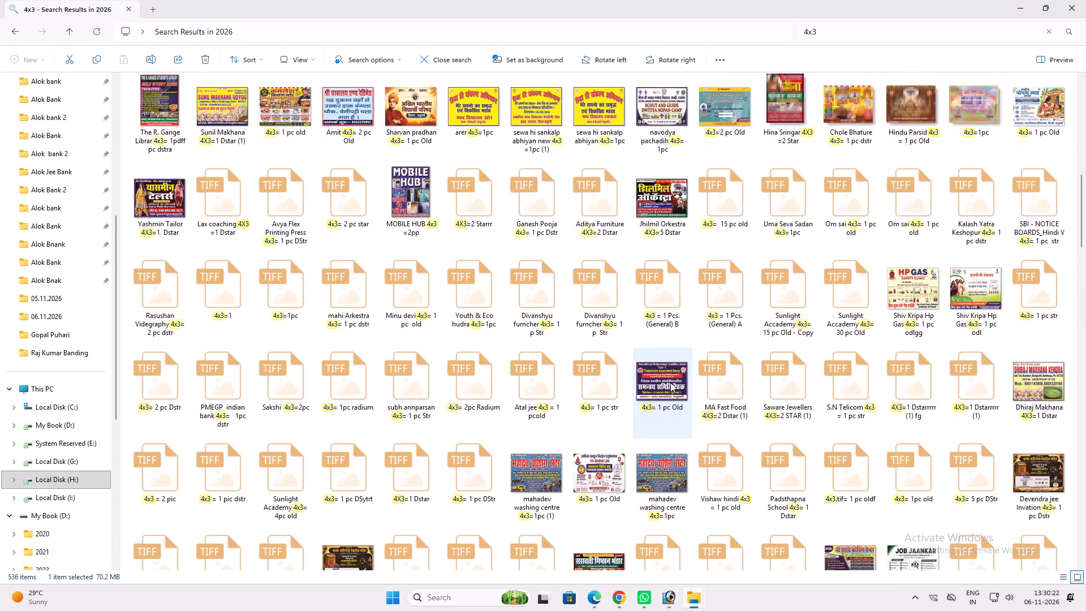
scroll(670, 373, up, 6)
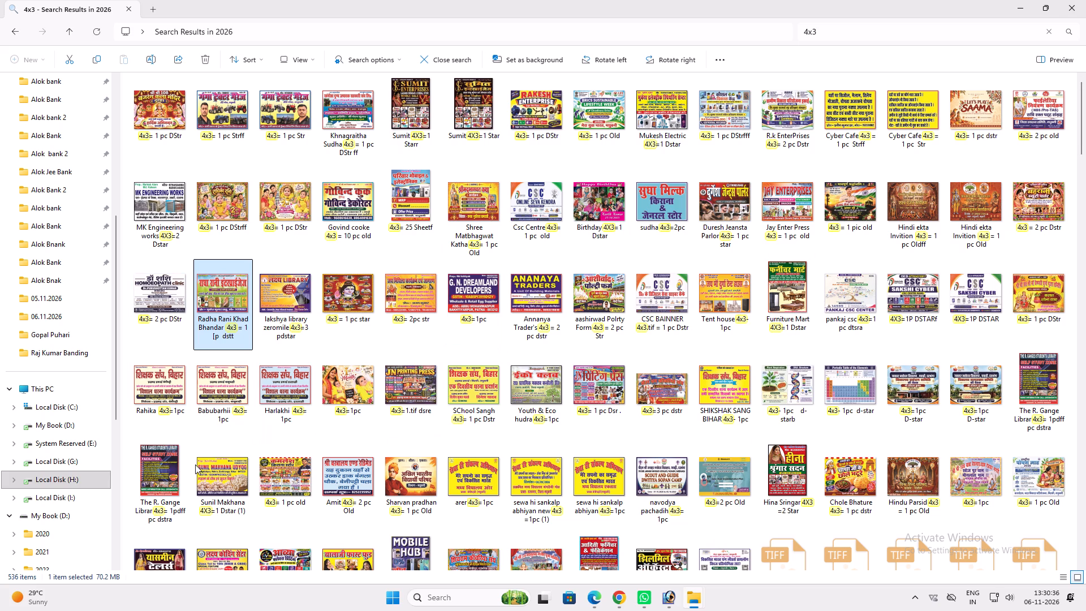
click(161, 463)
click(381, 471)
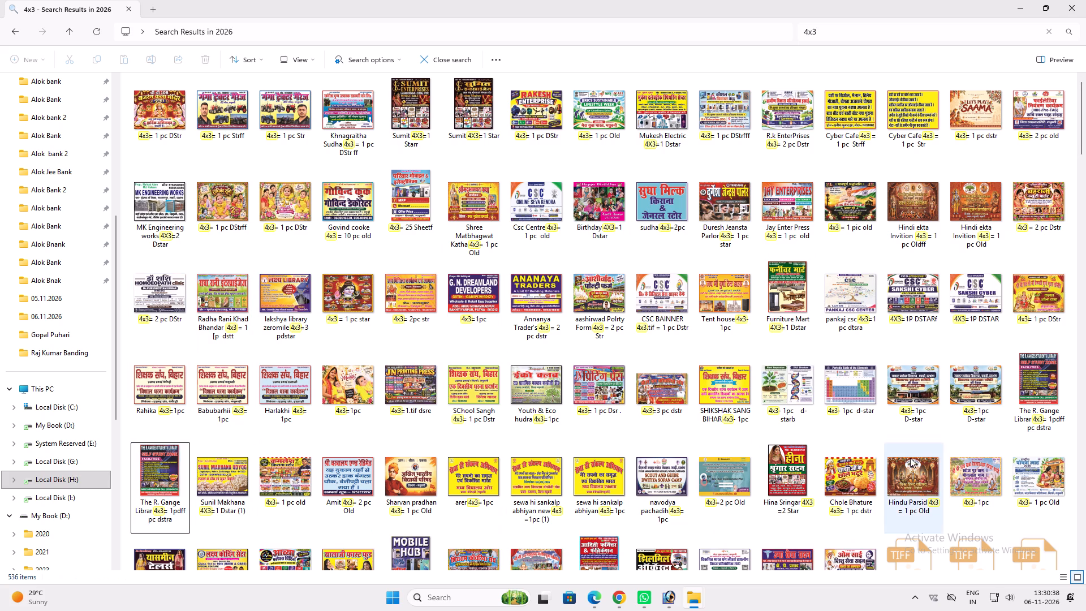
scroll(994, 462, down, 1)
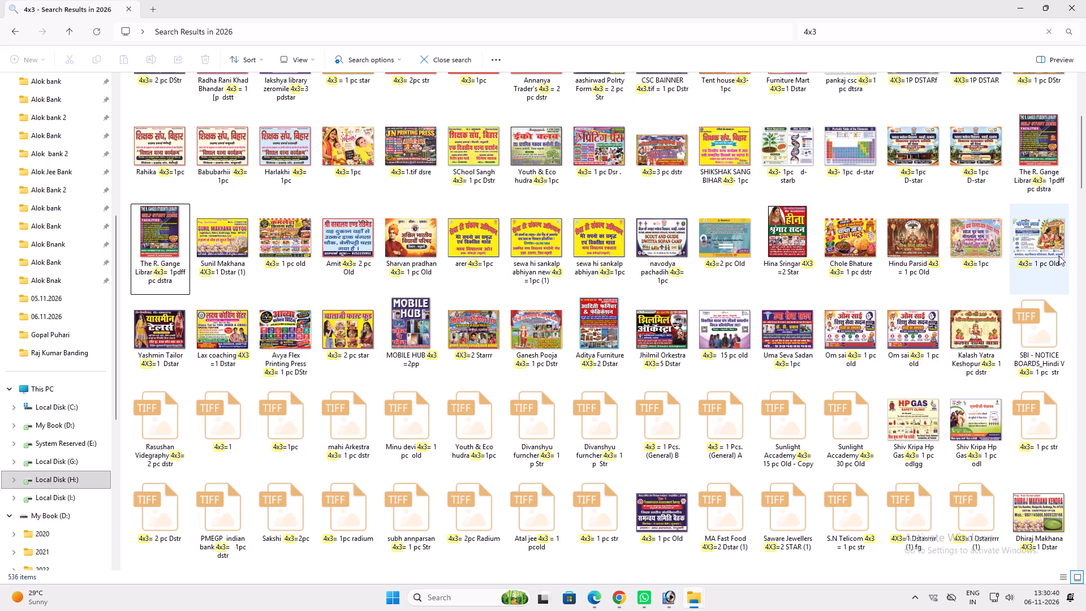
click(156, 320)
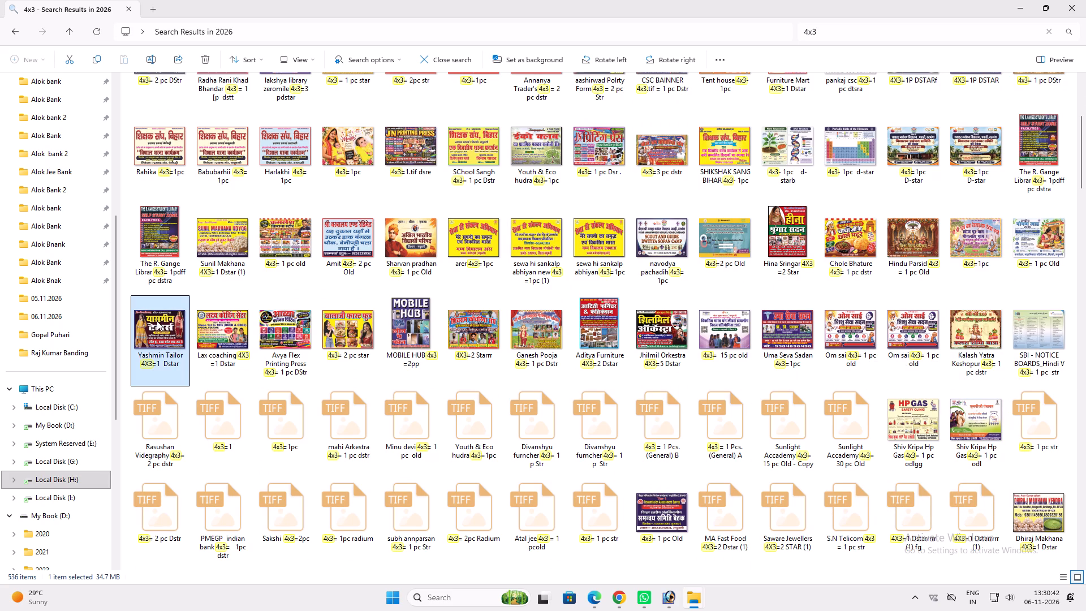
click(1024, 404)
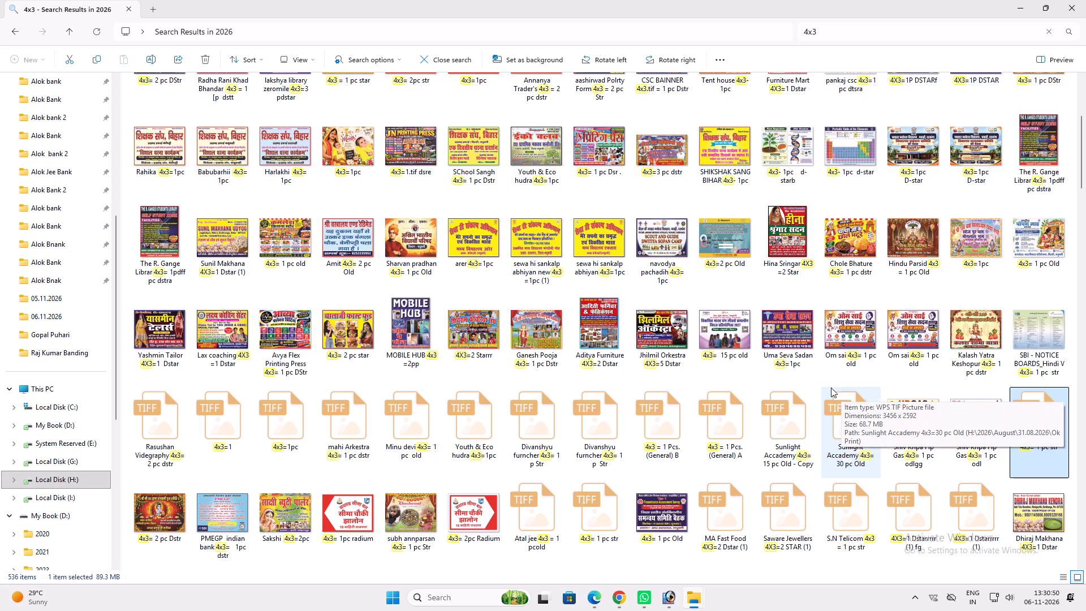
scroll(812, 373, down, 3)
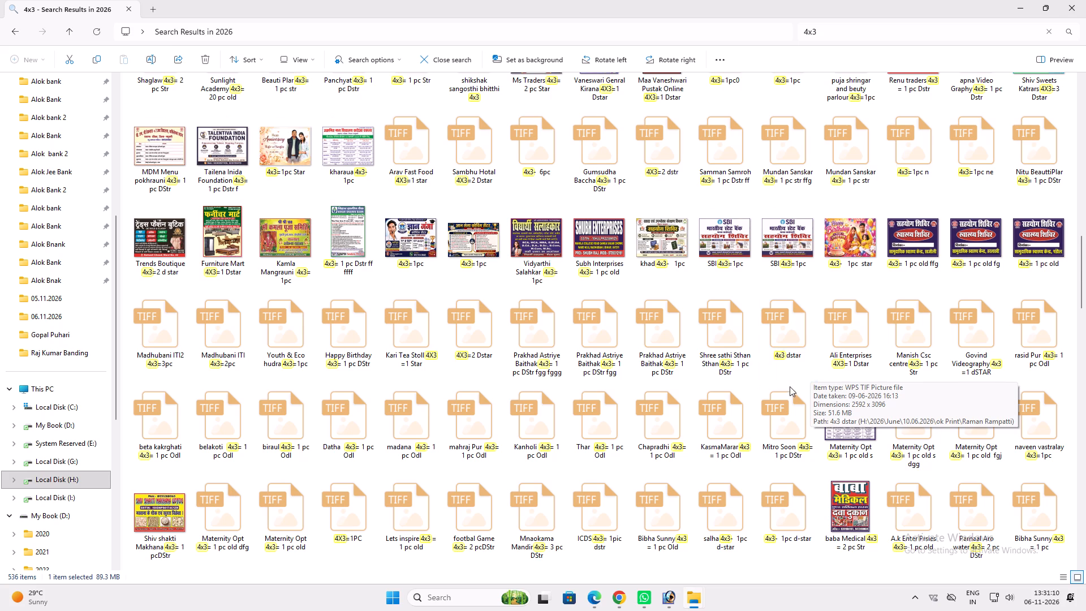
scroll(790, 386, down, 3)
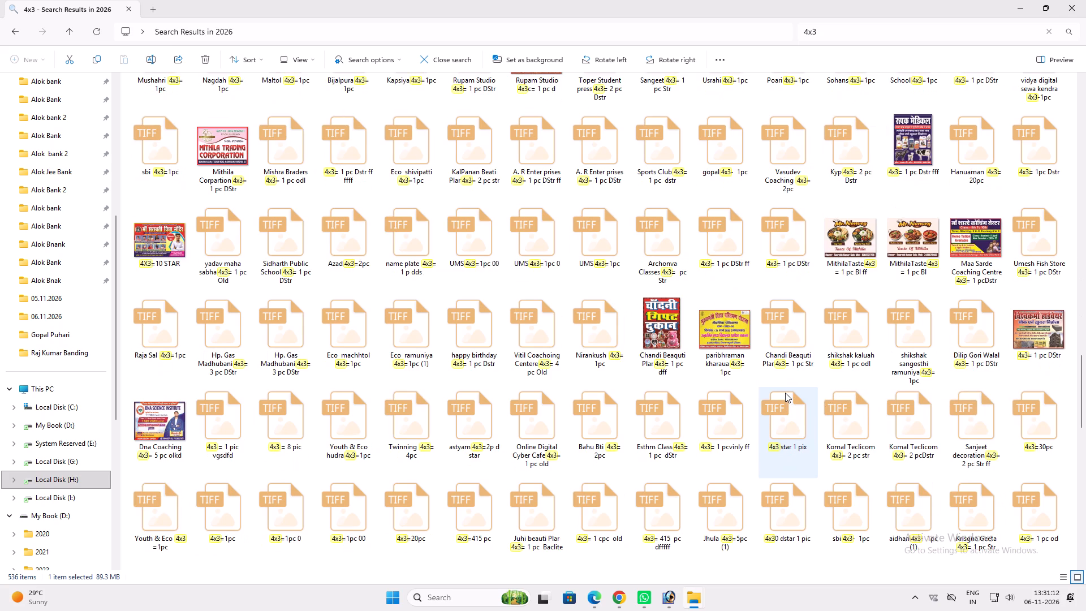
scroll(782, 395, down, 2)
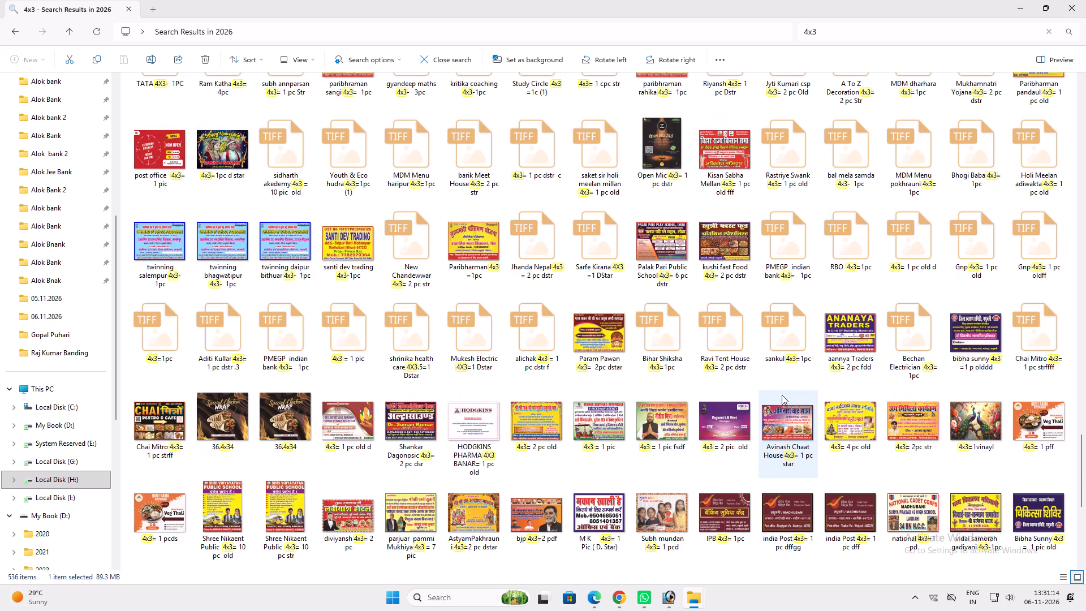
scroll(782, 391, down, 1)
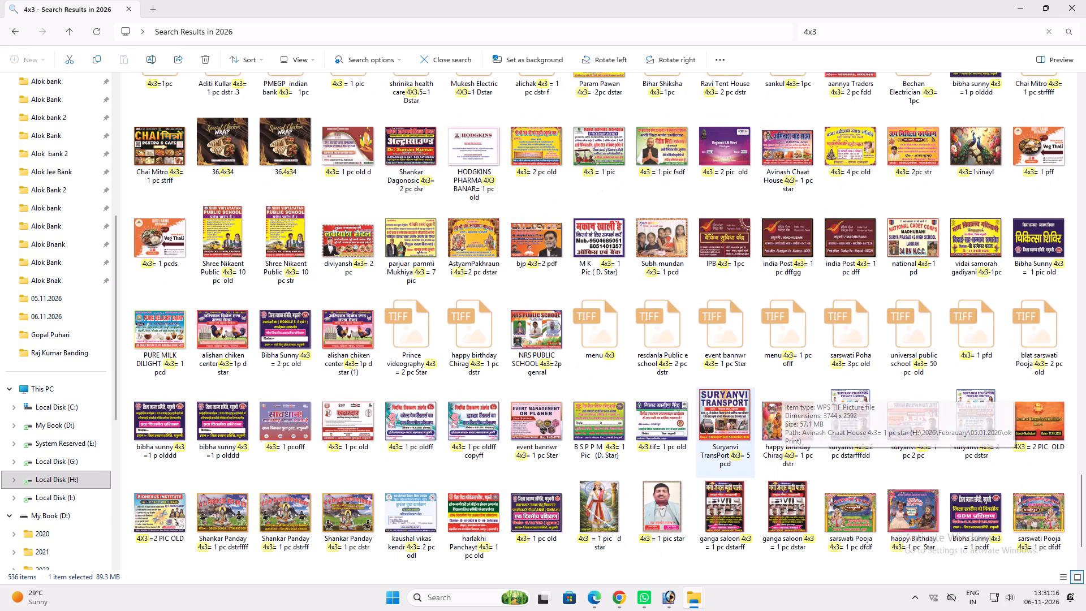
scroll(723, 391, down, 1)
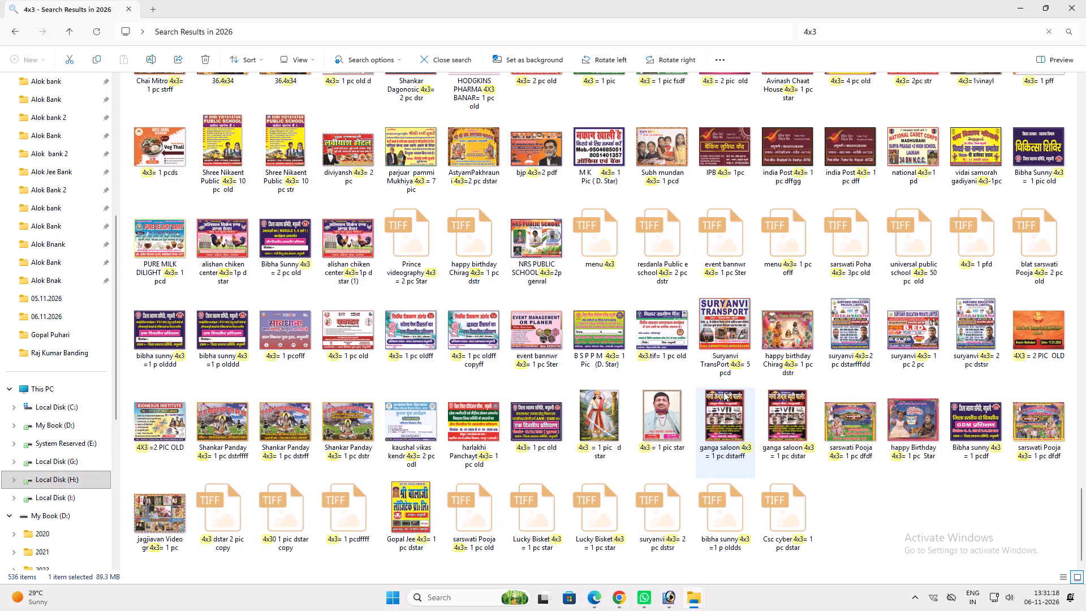
scroll(723, 391, down, 1)
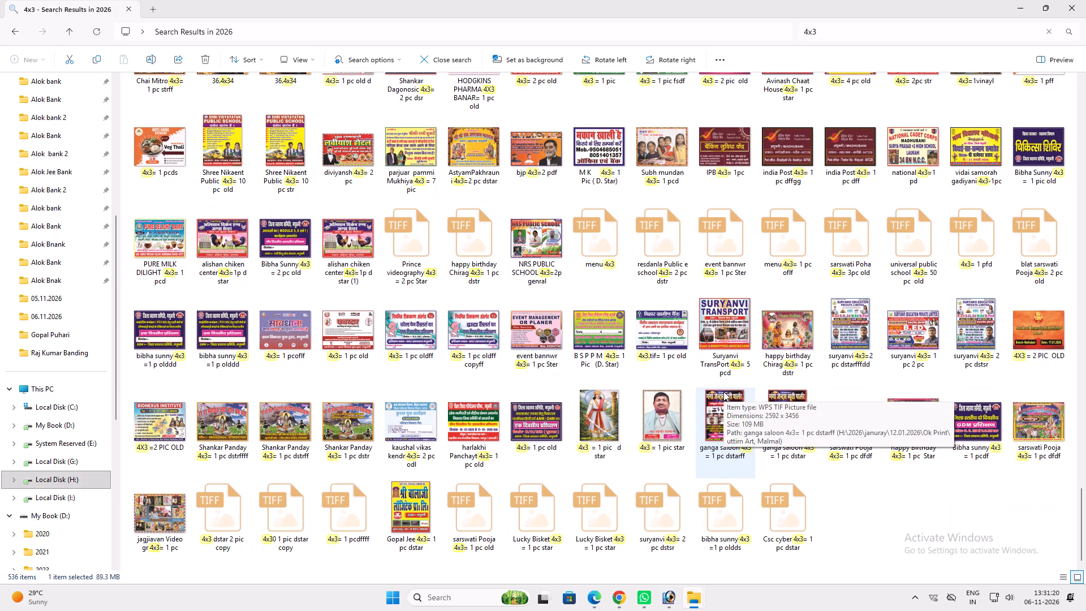
On Local Disk (H:), browse 2026 > April > 26.04.2026 and check its ok Print folder, returning to April when done.
click(49, 485)
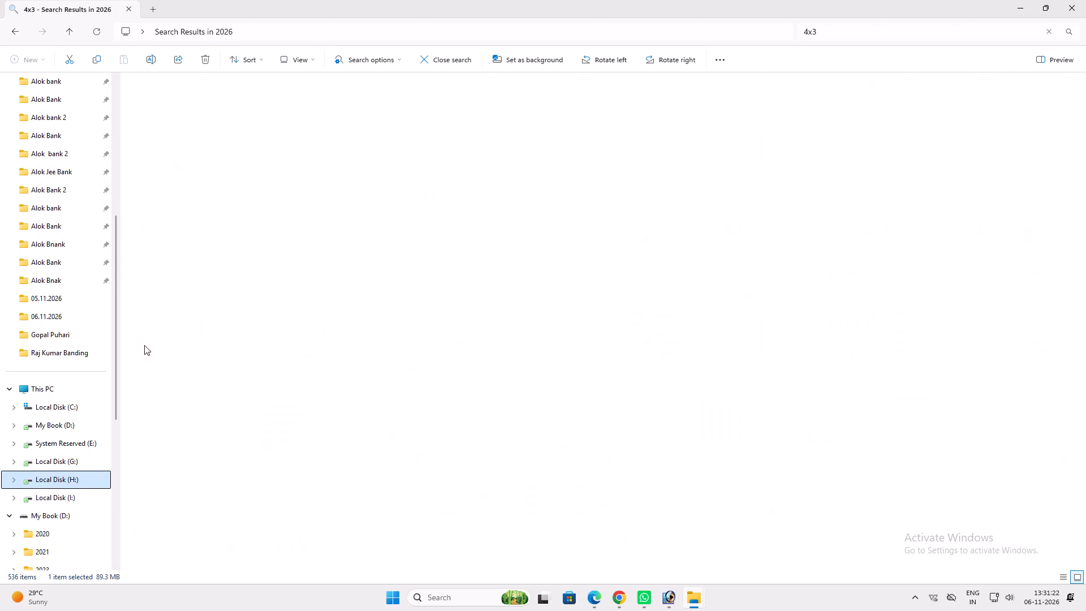
click(146, 139)
double_click(165, 111)
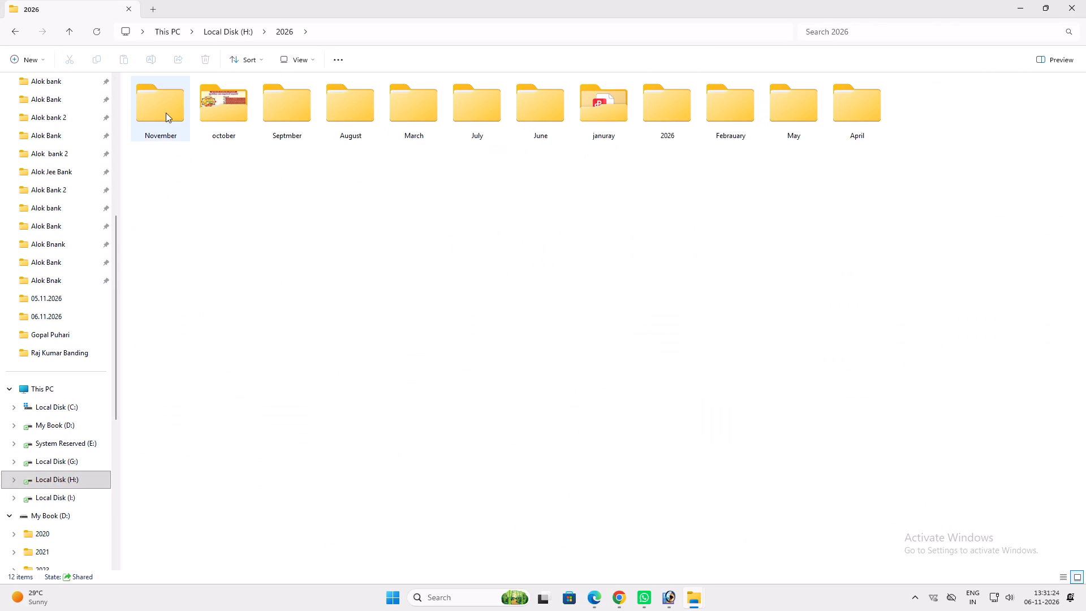
click(166, 116)
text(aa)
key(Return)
click(167, 120)
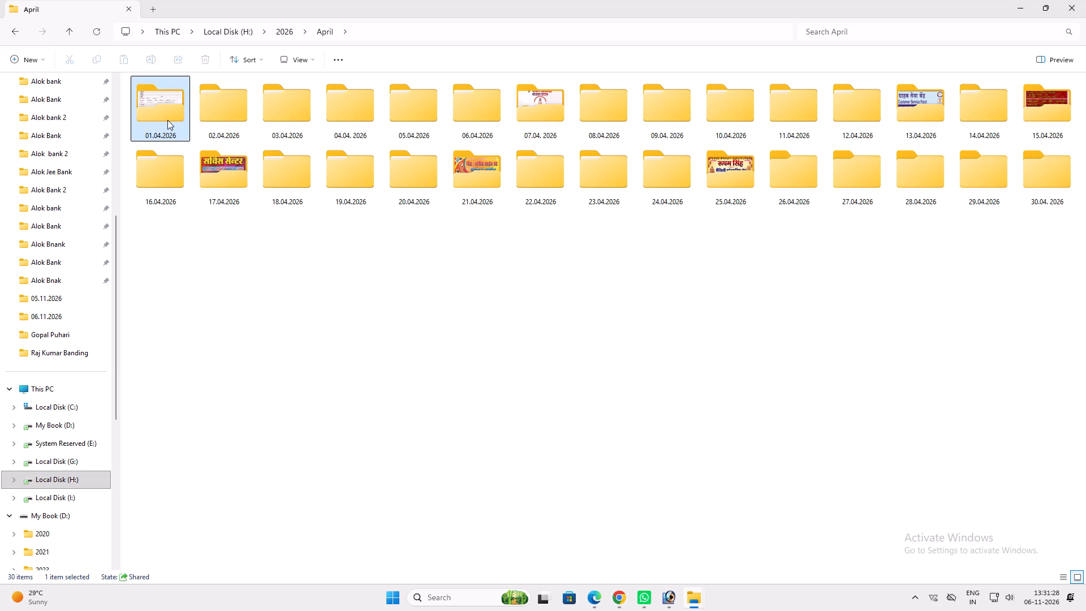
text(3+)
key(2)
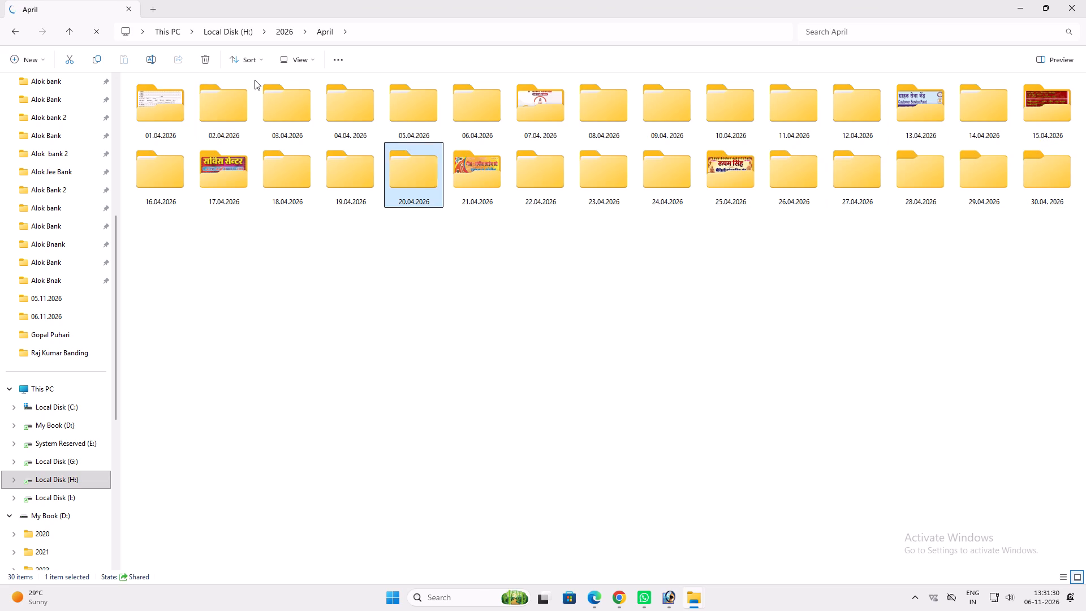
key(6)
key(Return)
double_click(209, 102)
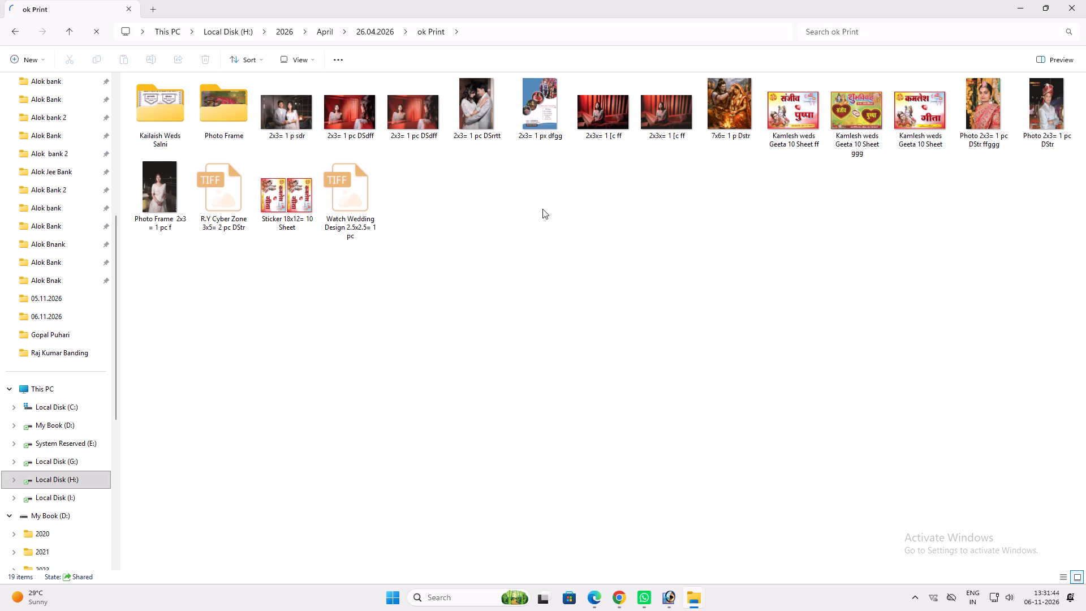
key(BackSpace)
key(BackSpace)
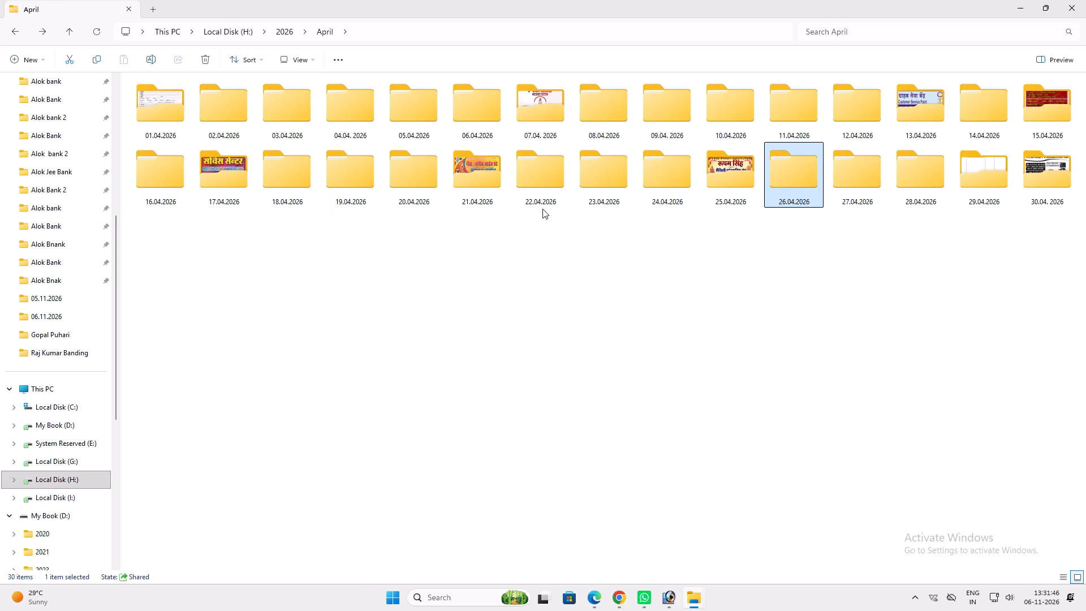
Check the ok Print folder inside 27.04.2026, returning to the April folder when done.
double_click(839, 154)
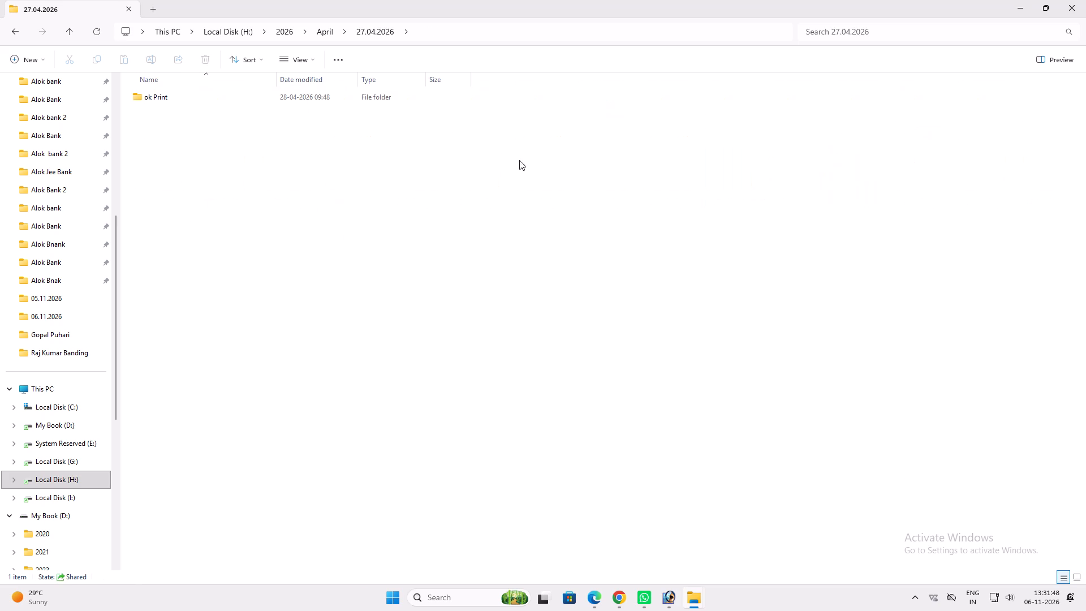
click(226, 105)
double_click(216, 100)
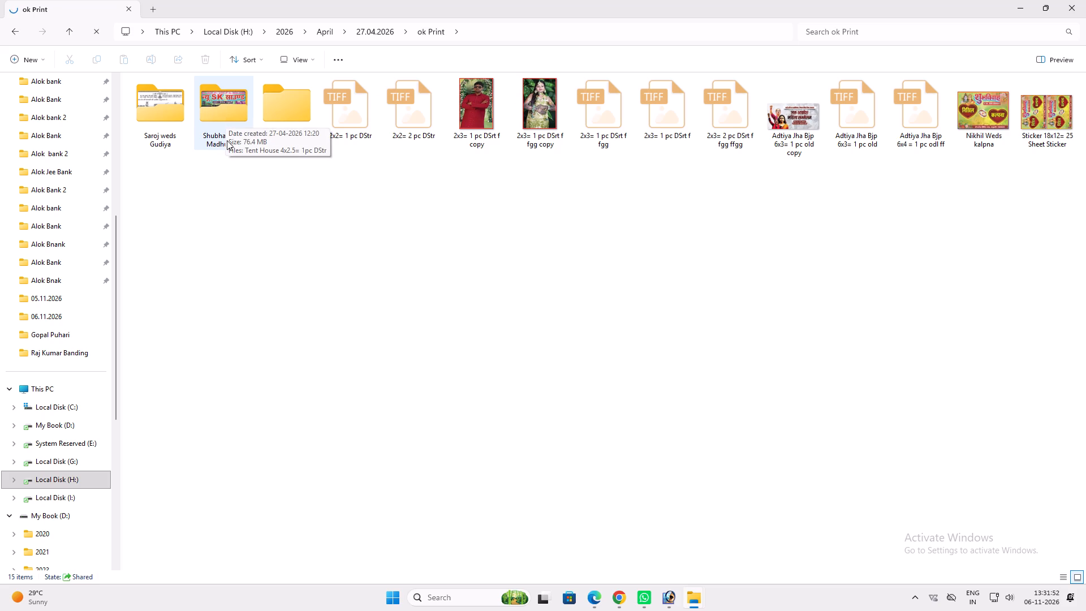
key(BackSpace)
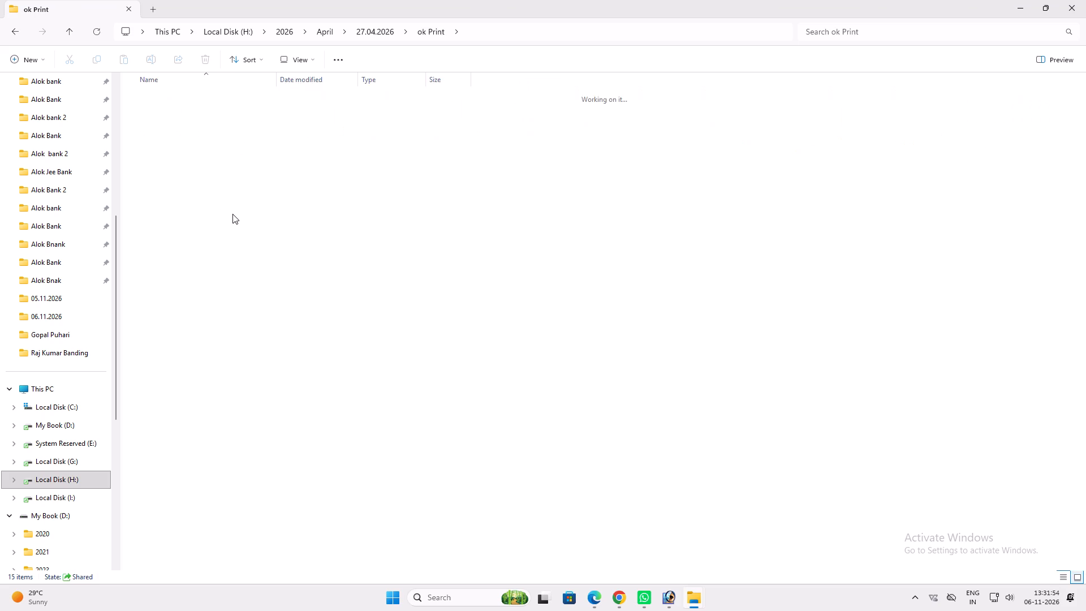
key(BackSpace)
Refine the "A.k" search in the 2026 folder to "A.k Ent" and open the A.k Enter Prsies 4x3 design in Photoshop, fitted to the screen.
click(696, 603)
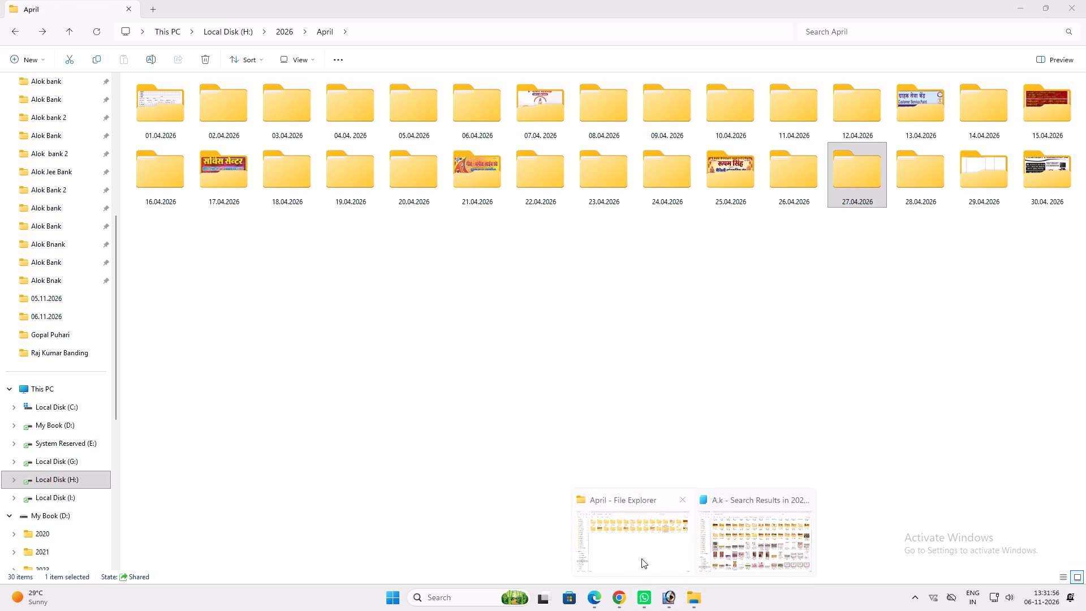
click(765, 531)
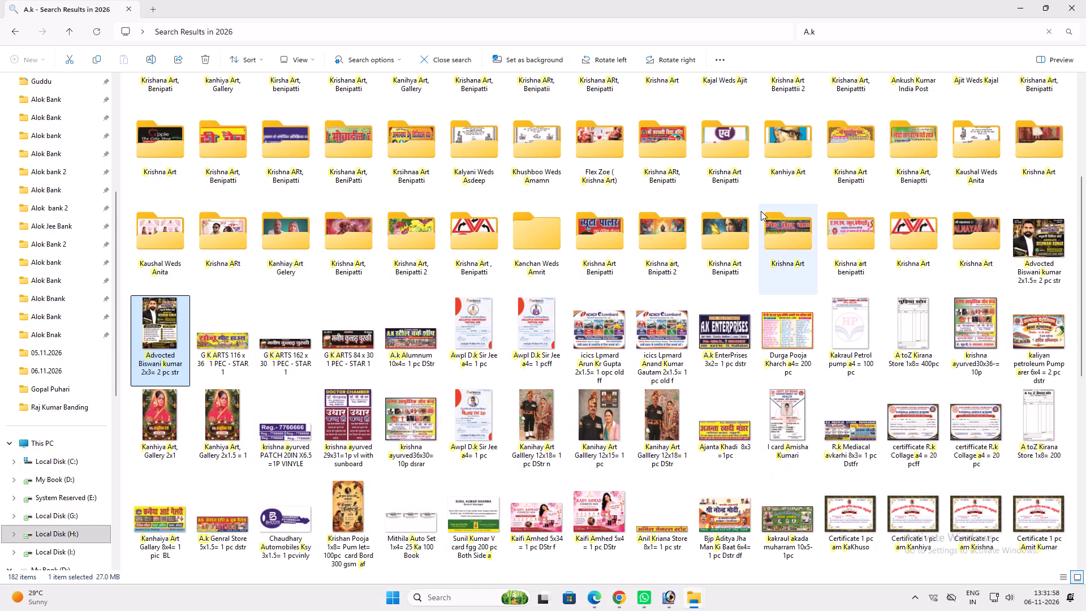
scroll(759, 222, down, 1)
click(828, 33)
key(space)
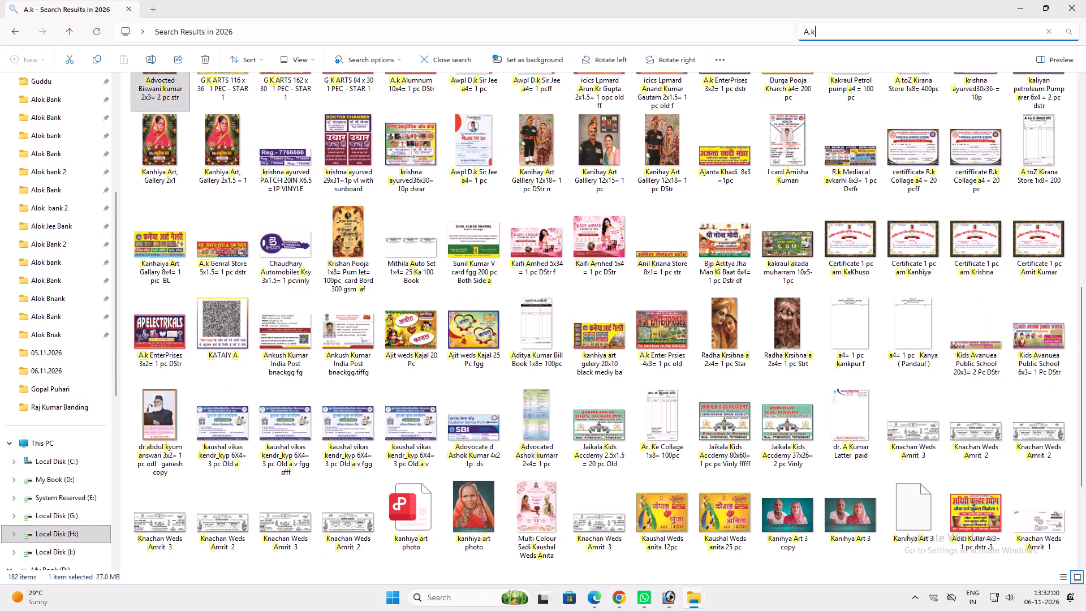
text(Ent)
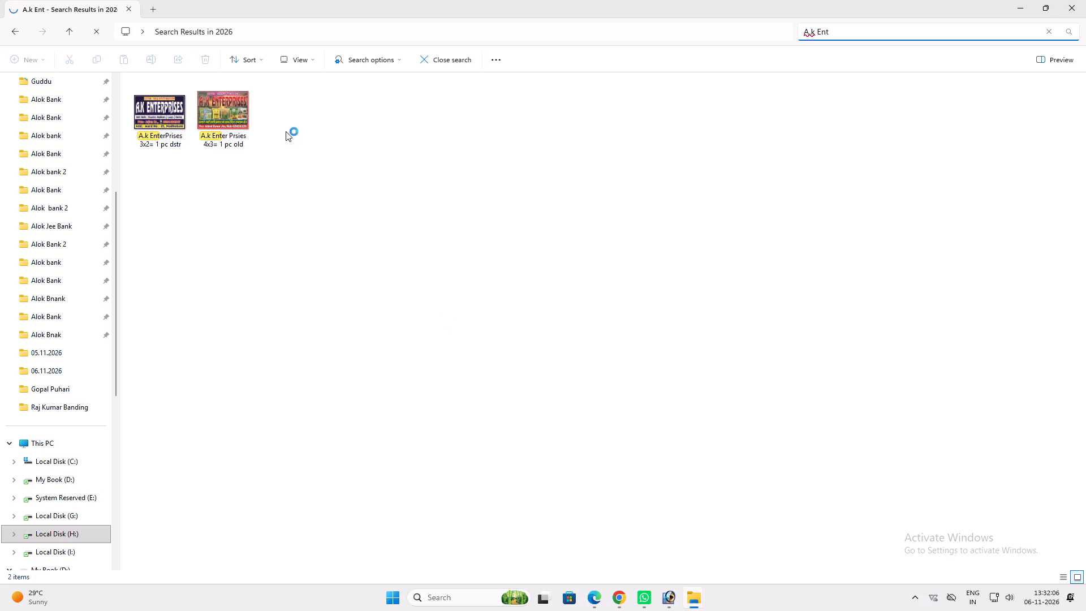
drag(212, 98, 637, 329)
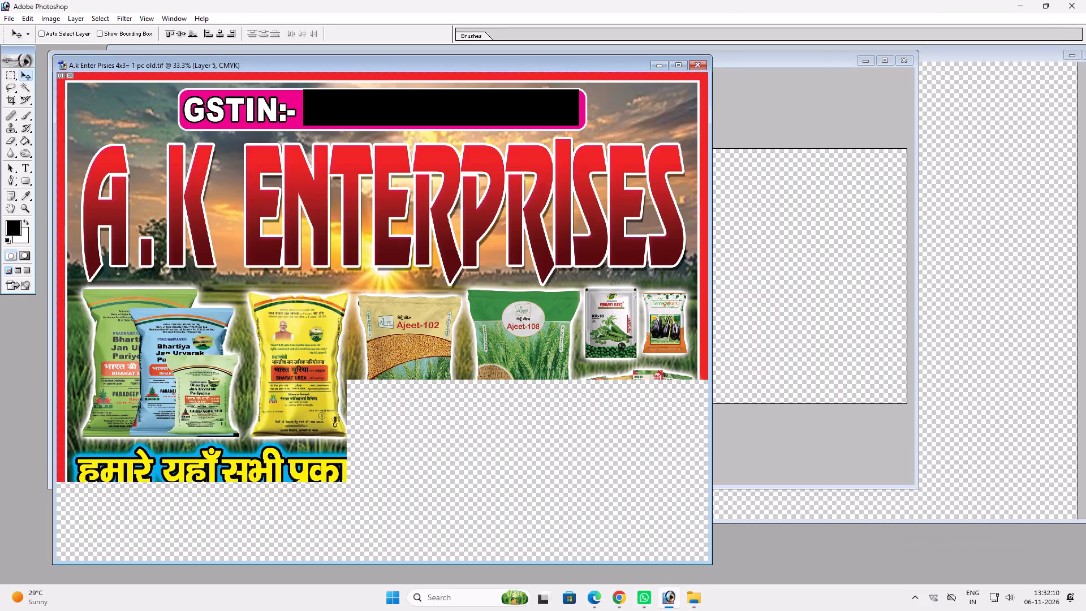
key(ctrl+0)
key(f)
Check which dated folder the opened 4x3 design is stored in by browsing up from its save location, without saving.
key(ctrl+shift+s)
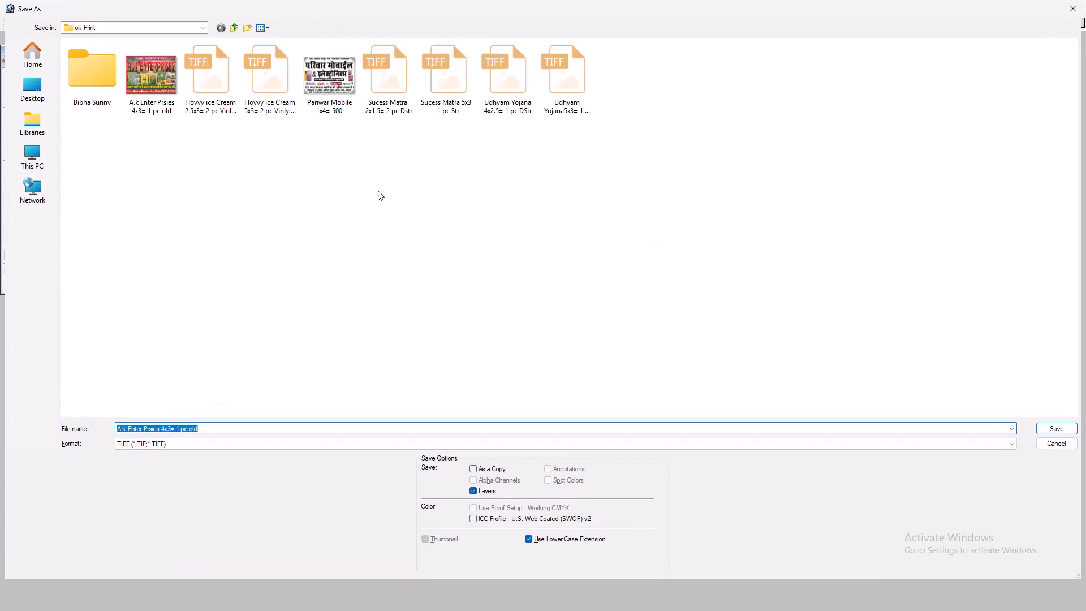
click(232, 25)
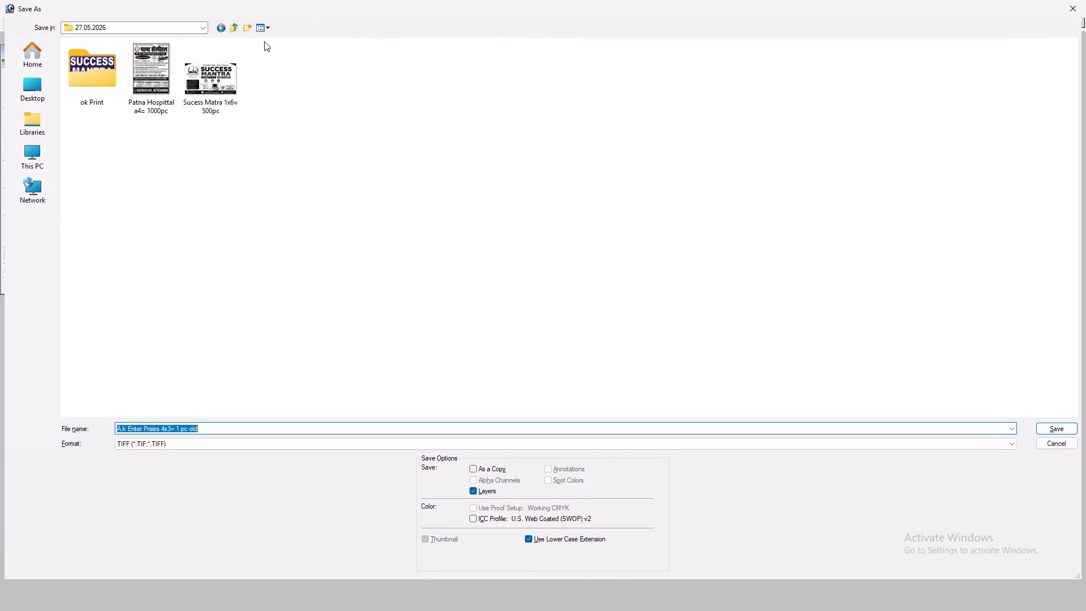
click(235, 28)
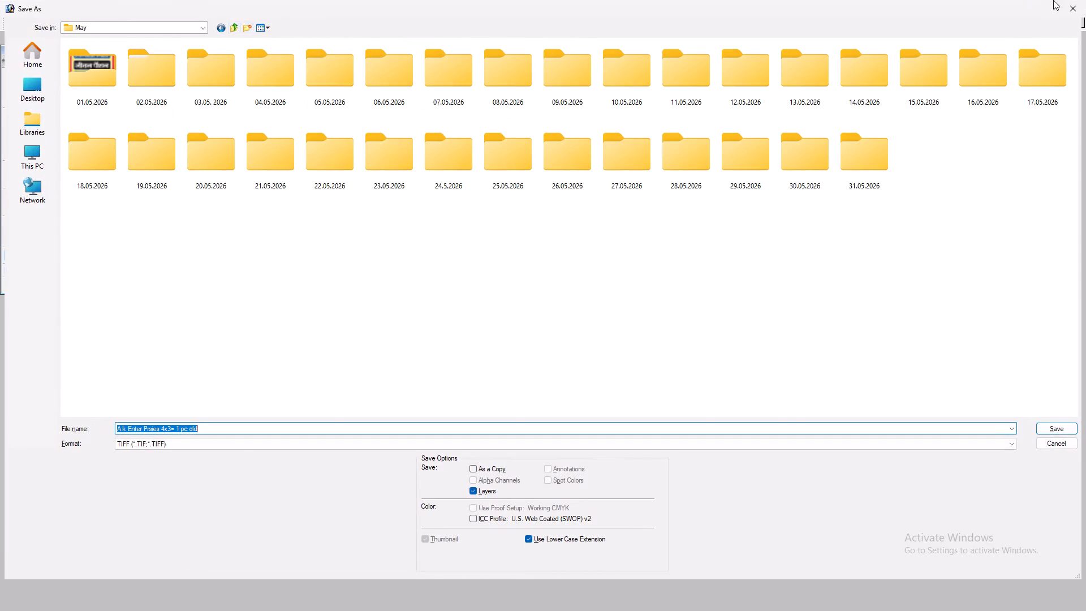
click(1078, 1)
Select the A.K ENTERPRISES heading and reduce its height slightly from the top edge with Free Transform, leaving space below the GSTIN bar.
key(ctrl+0)
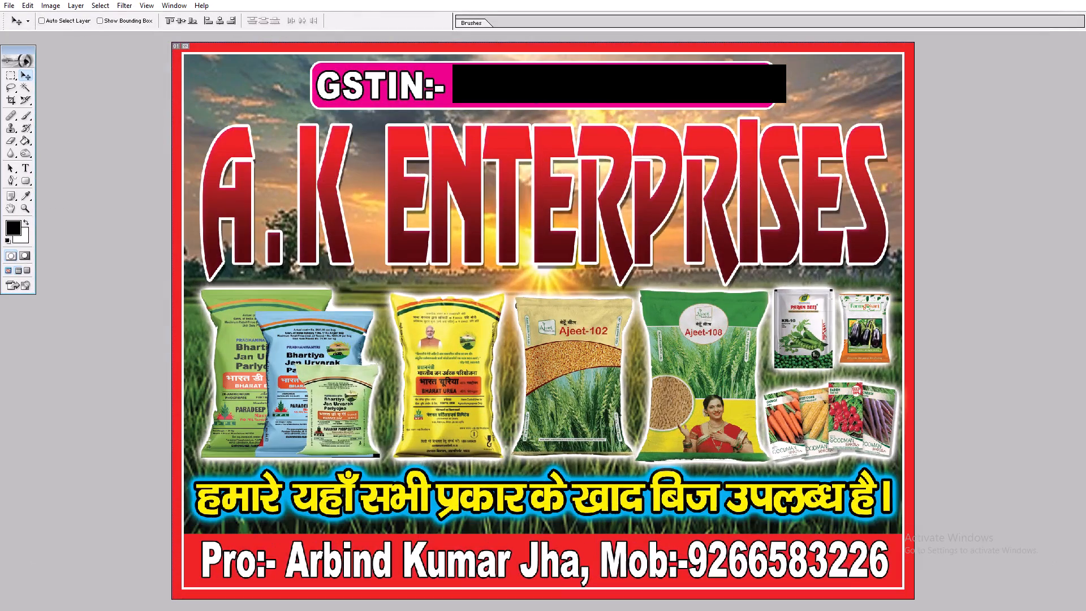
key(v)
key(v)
ctrl+right_click(618, 141)
ctrl+drag(632, 150, 637, 150)
key(ctrl+t)
shift+drag(630, 116, 627, 142)
key(shift+Return)
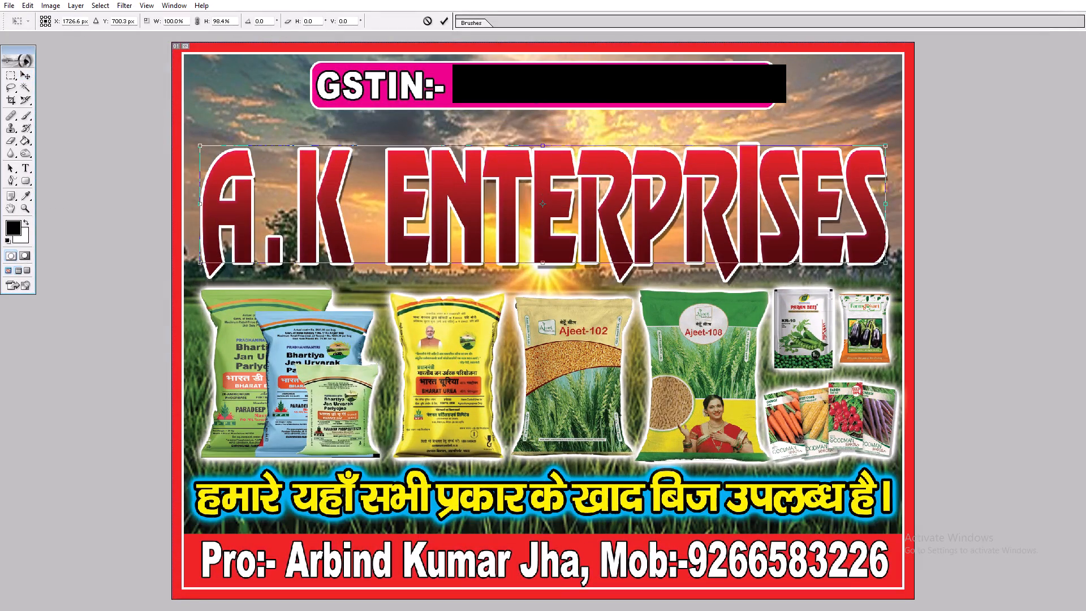
Select the GSTIN number together with its pink bar and move both left above the A.K ENTERPRISES heading.
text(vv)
right_click(605, 94)
click(610, 99)
drag(610, 92, 611, 107)
key(ctrl+z)
ctrl+click(620, 99)
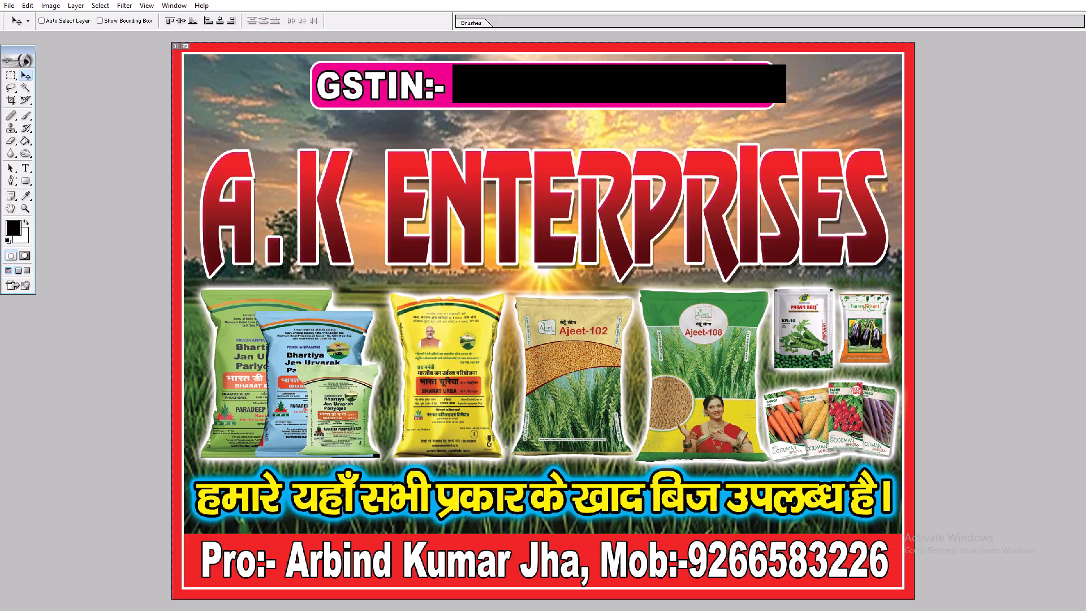
drag(620, 99, 730, 102)
drag(730, 102, 616, 100)
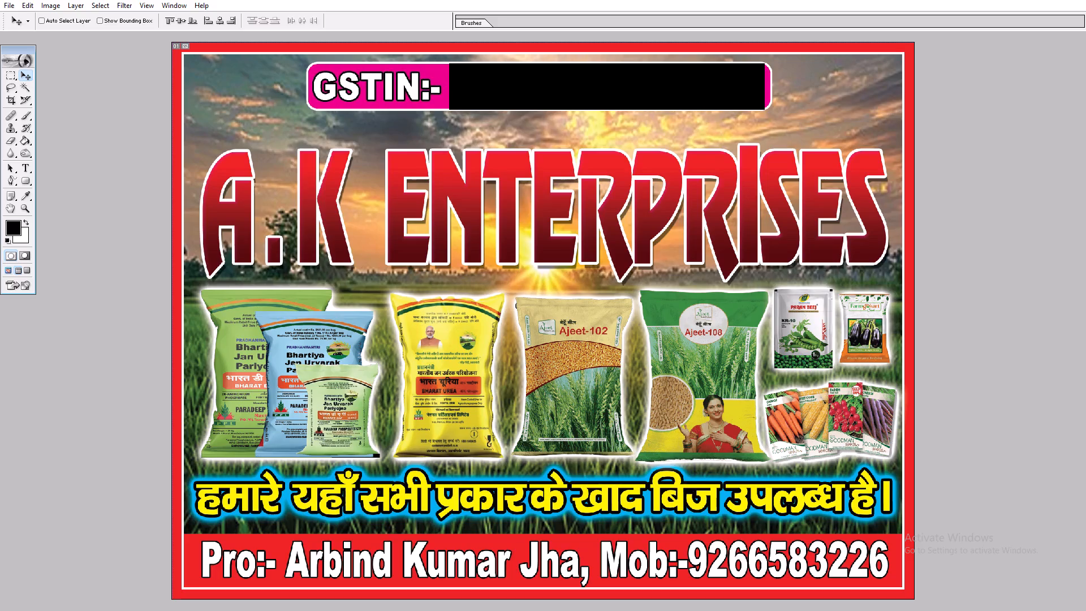
drag(613, 96, 559, 99)
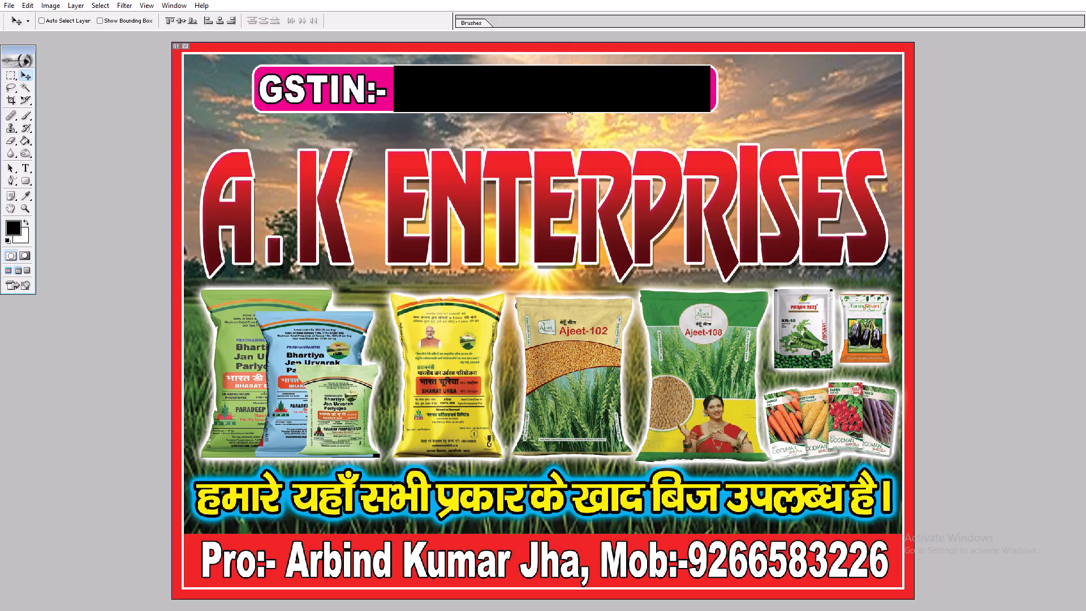
Narrow the GSTIN bar and its text with Free Transform and place them in the banner's upper-left corner.
key(ctrl+t)
shift+drag(713, 105, 598, 98)
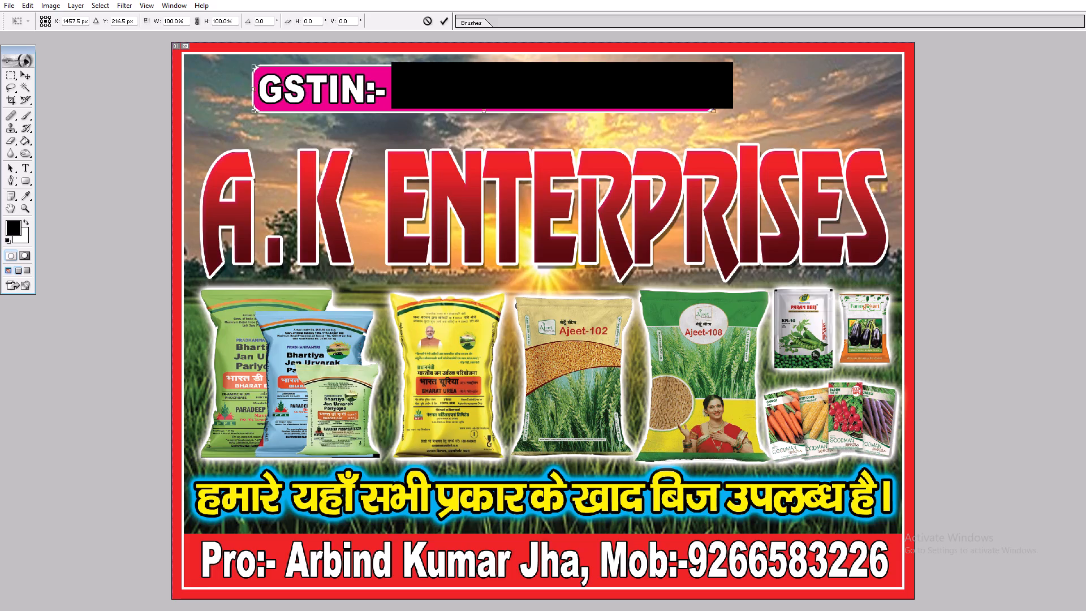
shift+drag(598, 98, 583, 98)
key(shift+Return)
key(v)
drag(564, 99, 516, 105)
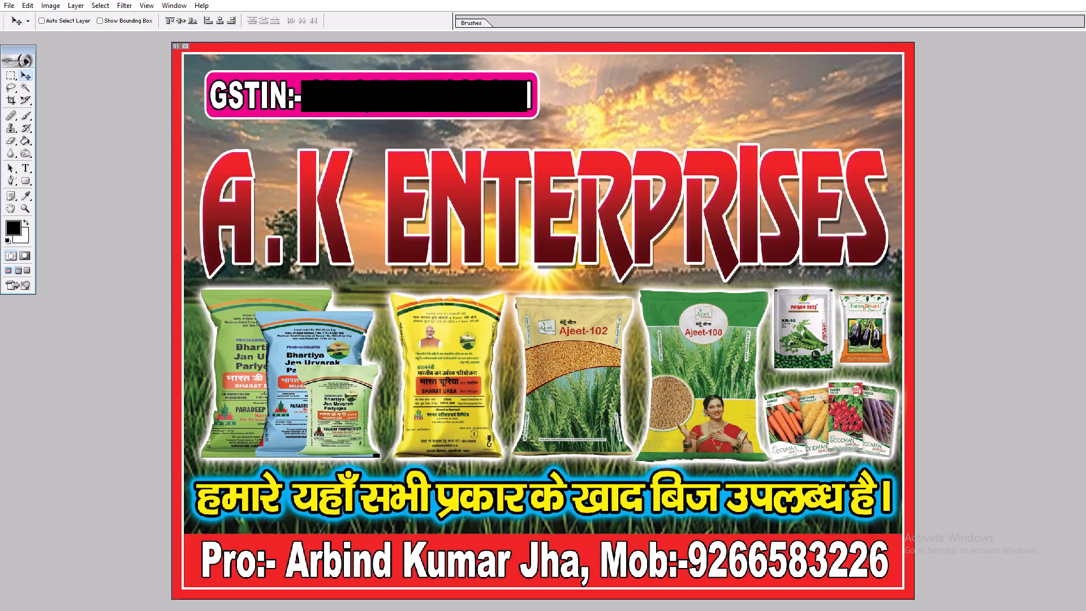
drag(516, 105, 514, 103)
Duplicate only the GSTIN text into the empty sky beside the bar and open the copy for text editing.
right_click(516, 88)
click(521, 92)
ctrl+shift+right_click(517, 88)
ctrl+shift+click(527, 93)
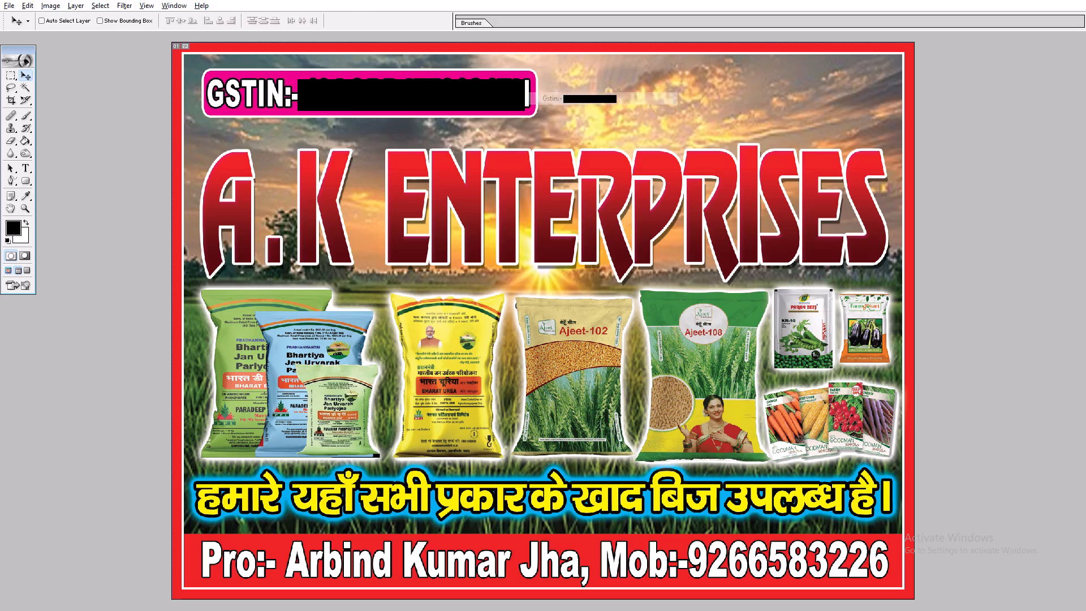
alt+drag(512, 89, 839, 81)
click(755, 100)
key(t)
click(753, 102)
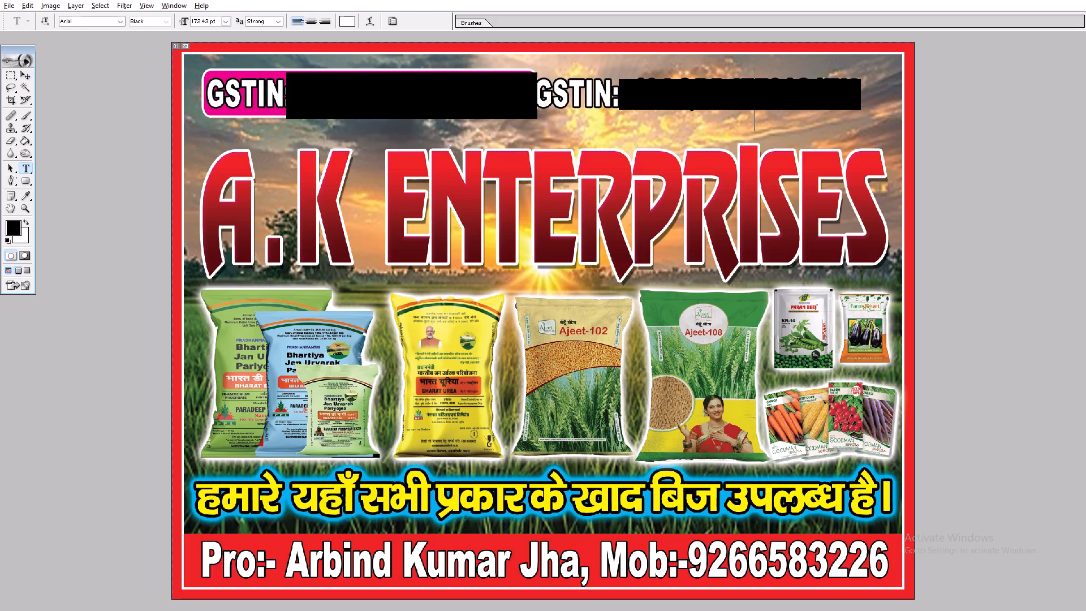
Replace the copied text with "LIC NO:- D-SL" followed by the shop's licence number.
key(ctrl+a)
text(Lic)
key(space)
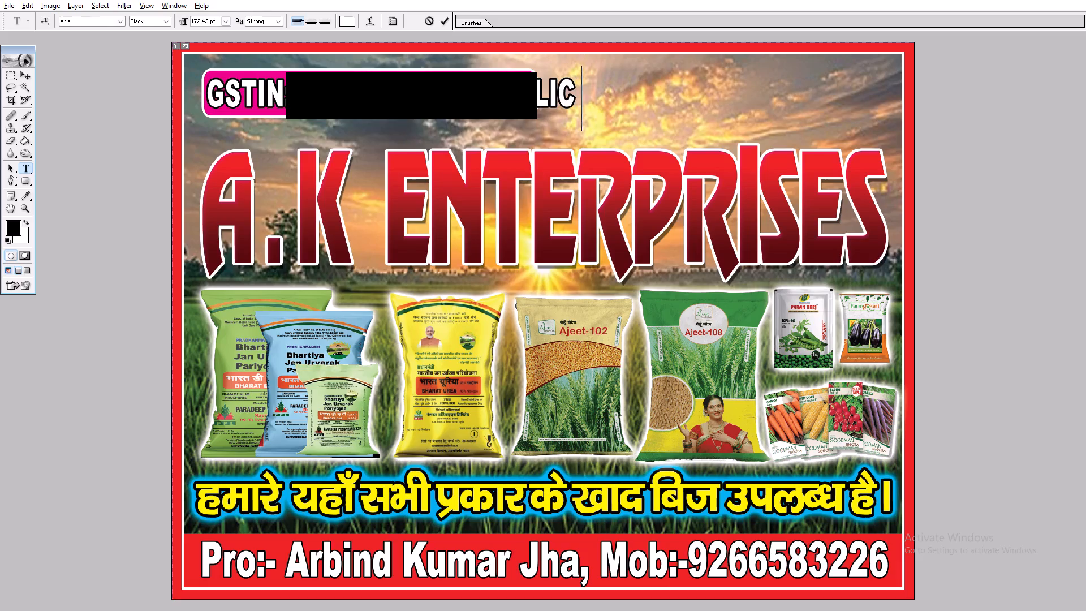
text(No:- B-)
drag(785, 91, 811, 88)
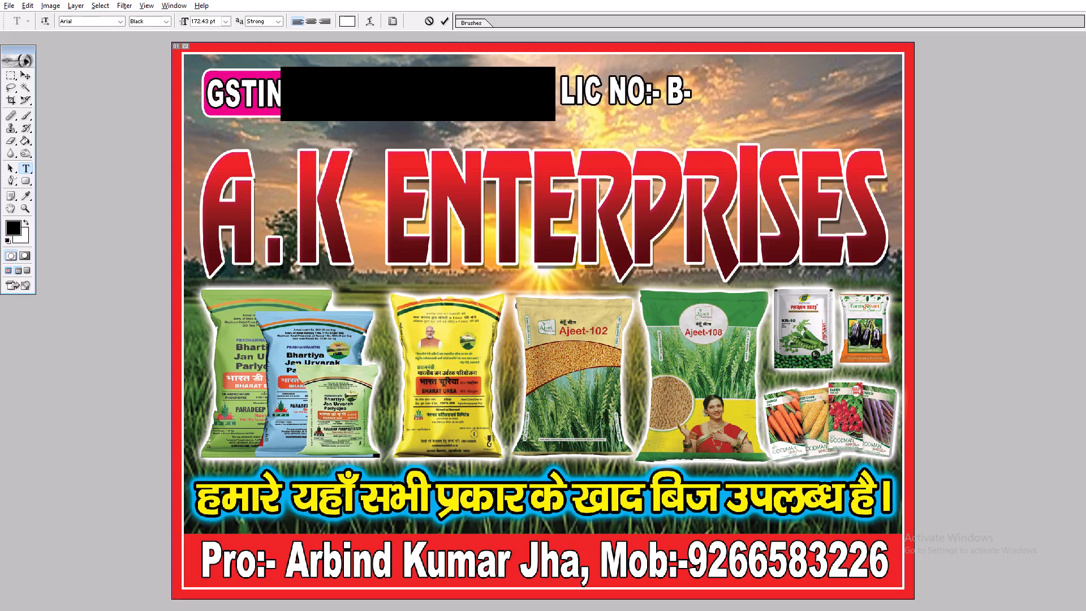
drag(686, 95, 671, 100)
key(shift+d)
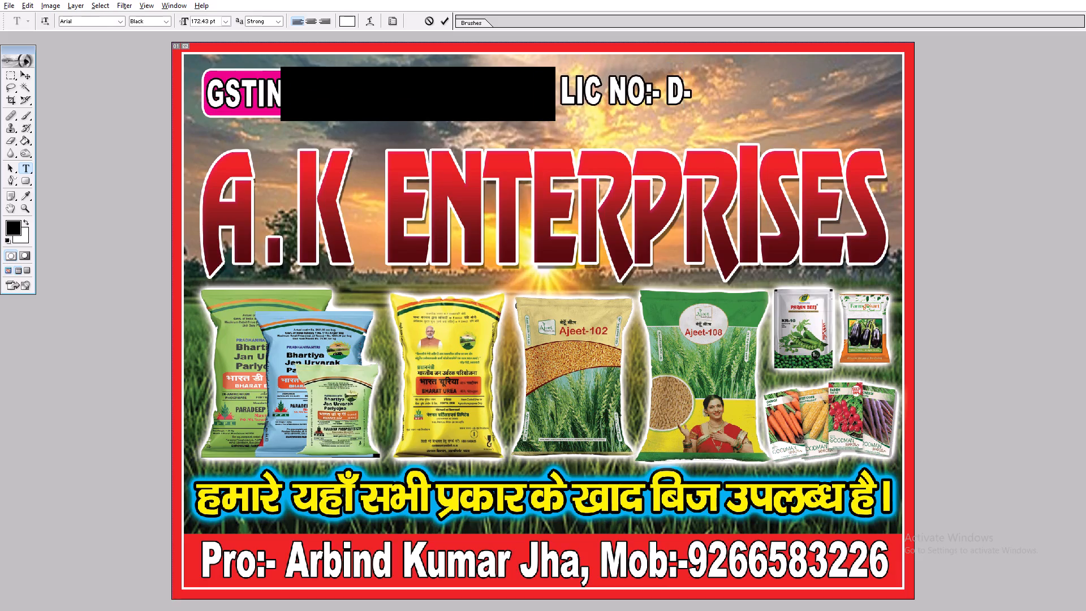
click(687, 99)
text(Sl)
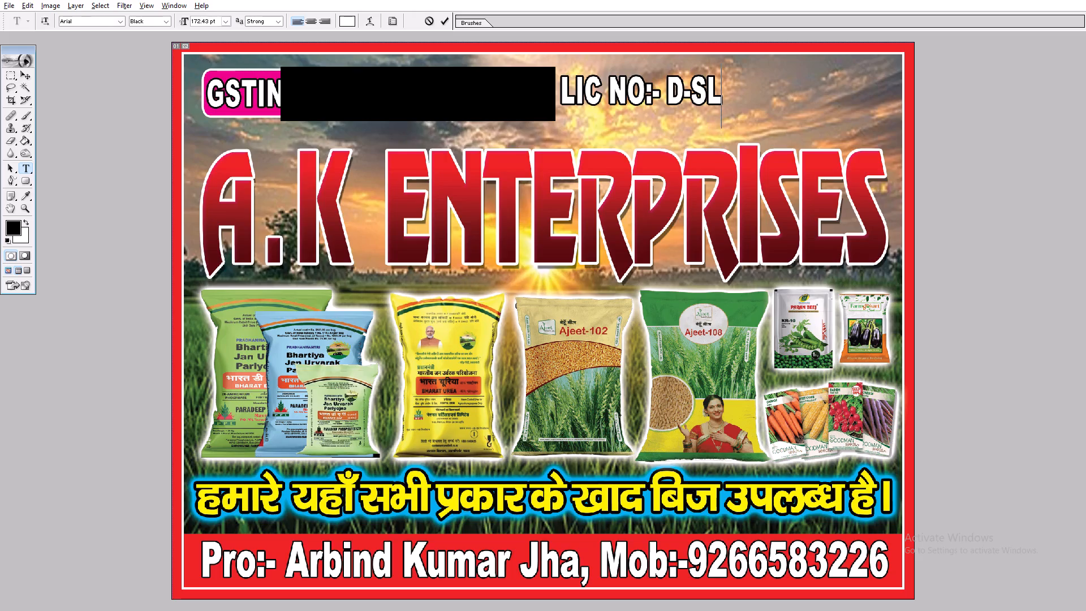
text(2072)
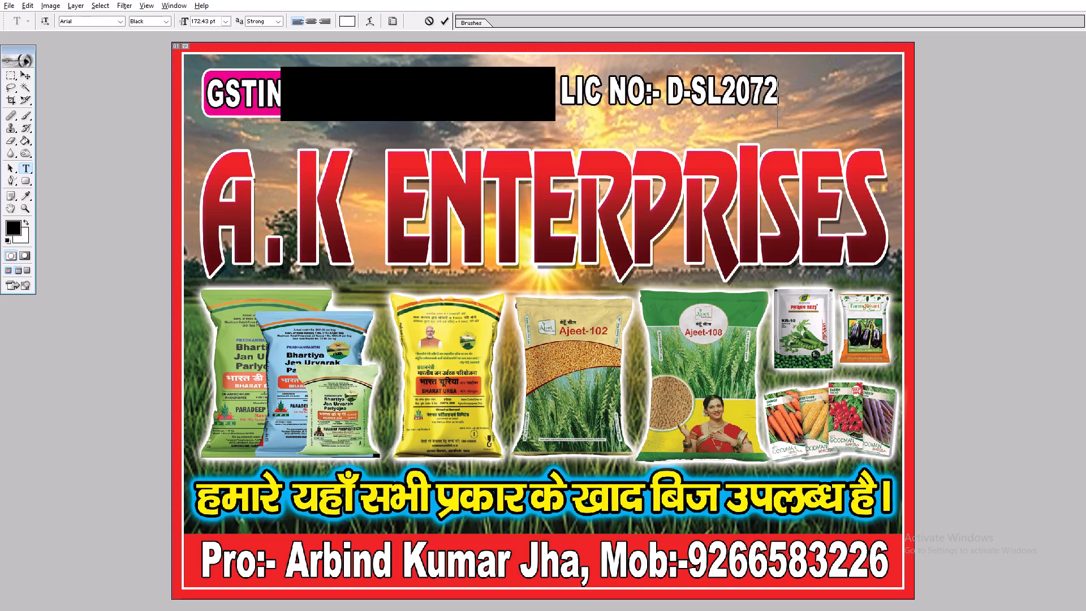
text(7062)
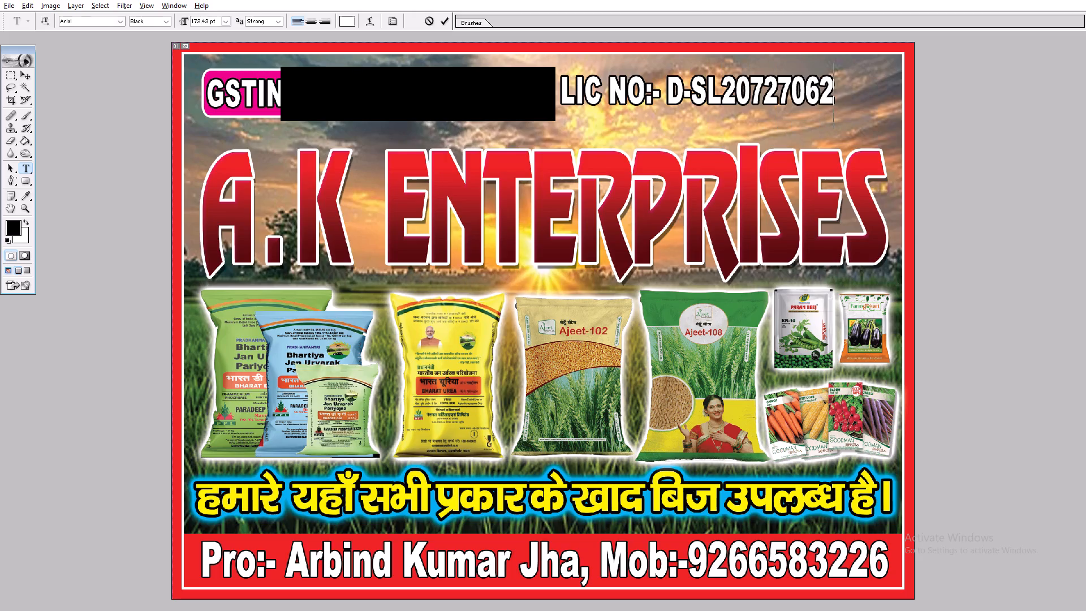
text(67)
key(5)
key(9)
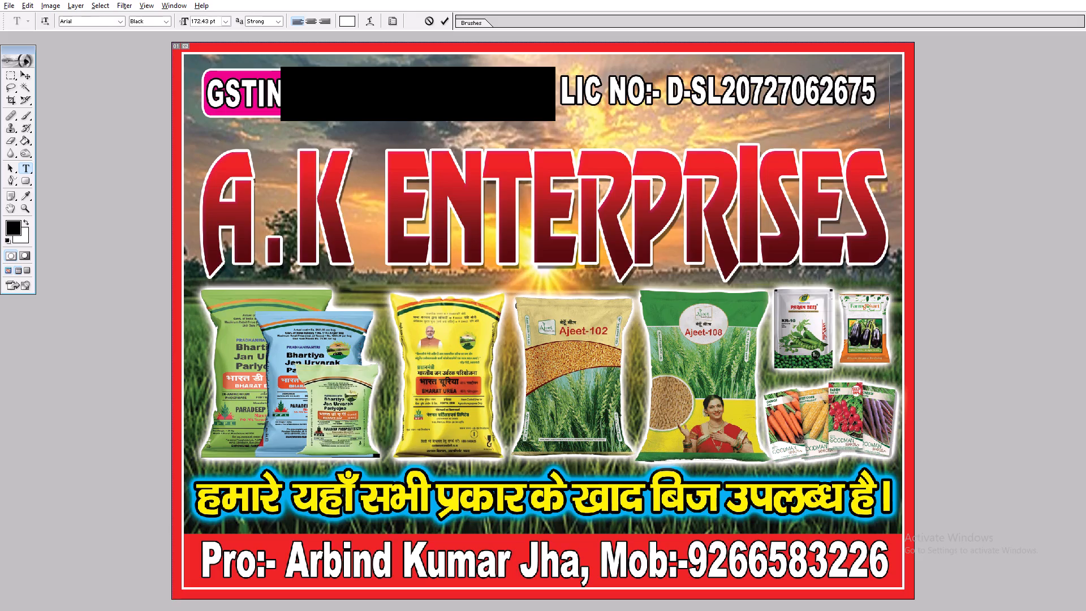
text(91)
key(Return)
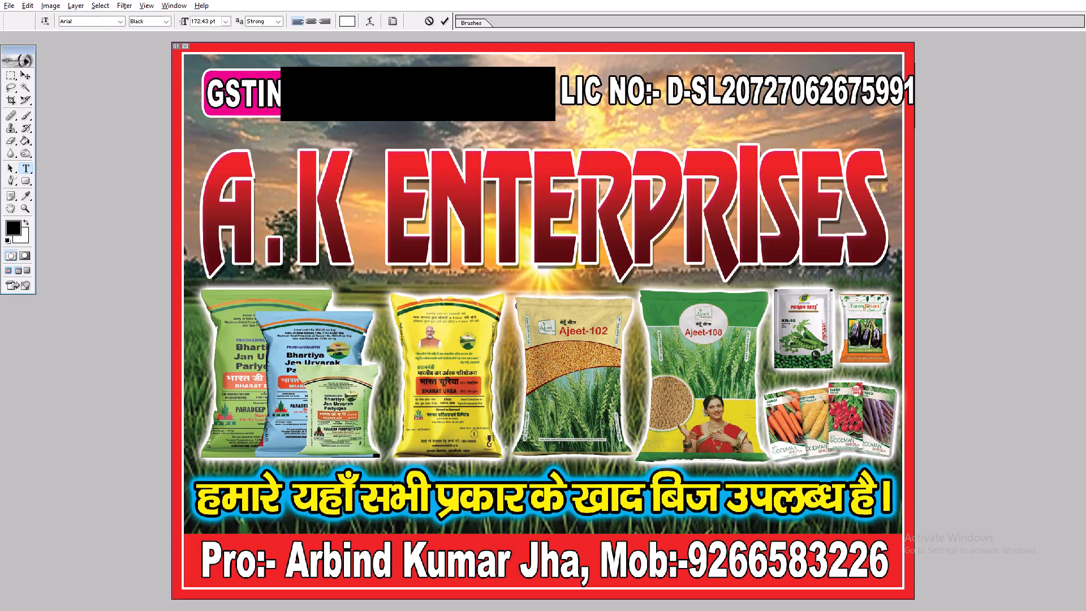
Scale the licence text to about 90% with Free Transform, then stretch it slightly wider to end above the heading's last letter.
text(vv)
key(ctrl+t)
shift+drag(915, 77, 872, 90)
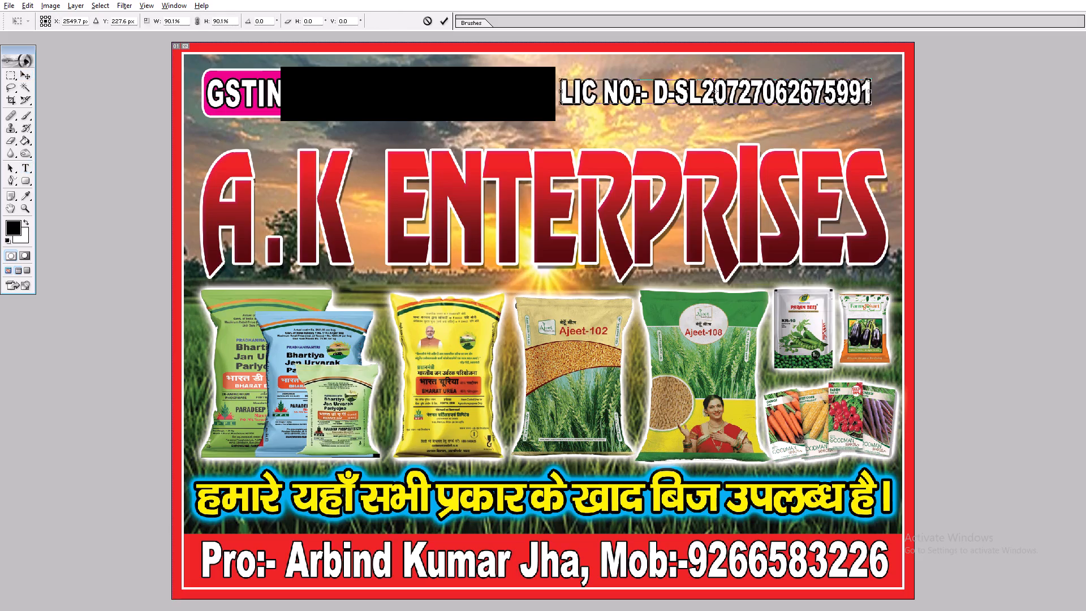
key(shift+Return)
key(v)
click(765, 91)
key(ctrl+t)
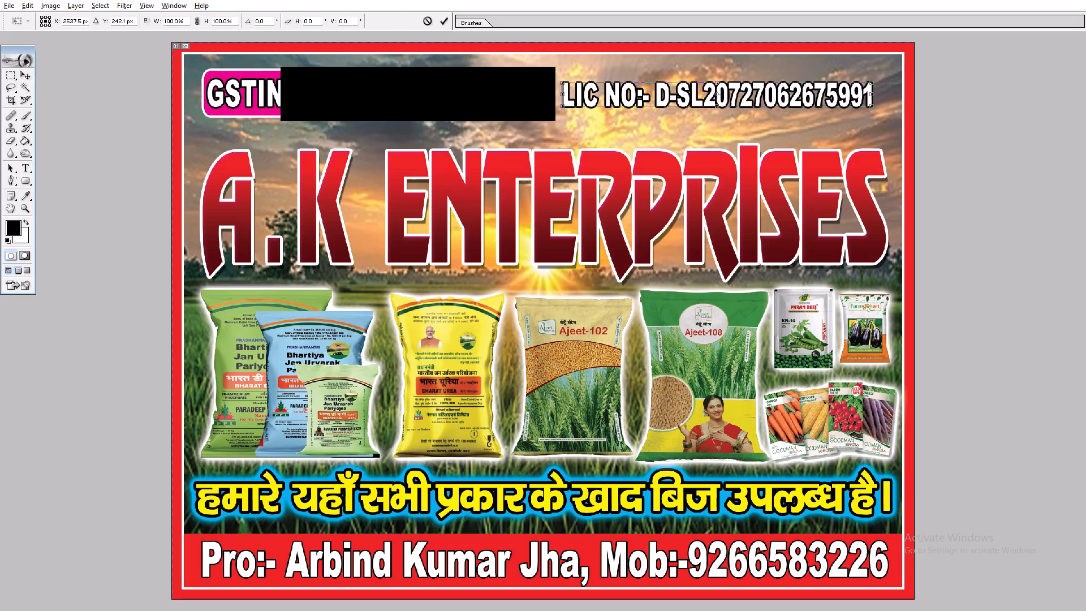
shift+drag(873, 98, 884, 95)
key(Return)
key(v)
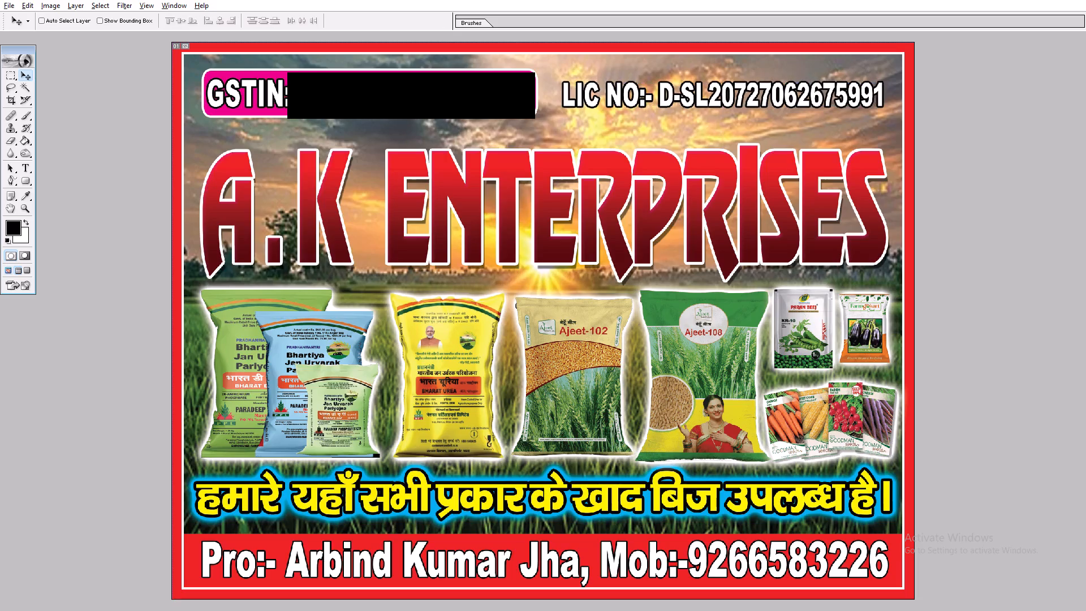
Shift the GSTIN bar and its text slightly left, closer to the banner's border.
ctrl+click(419, 105)
drag(418, 104, 407, 106)
key(ctrl+z)
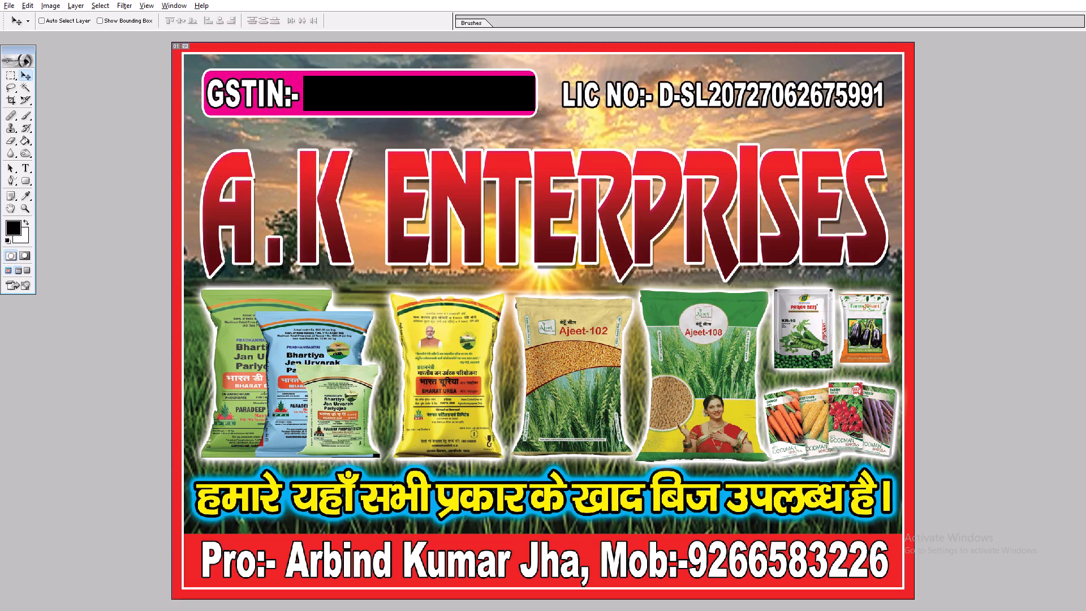
ctrl+shift+click(505, 109)
drag(499, 111, 489, 114)
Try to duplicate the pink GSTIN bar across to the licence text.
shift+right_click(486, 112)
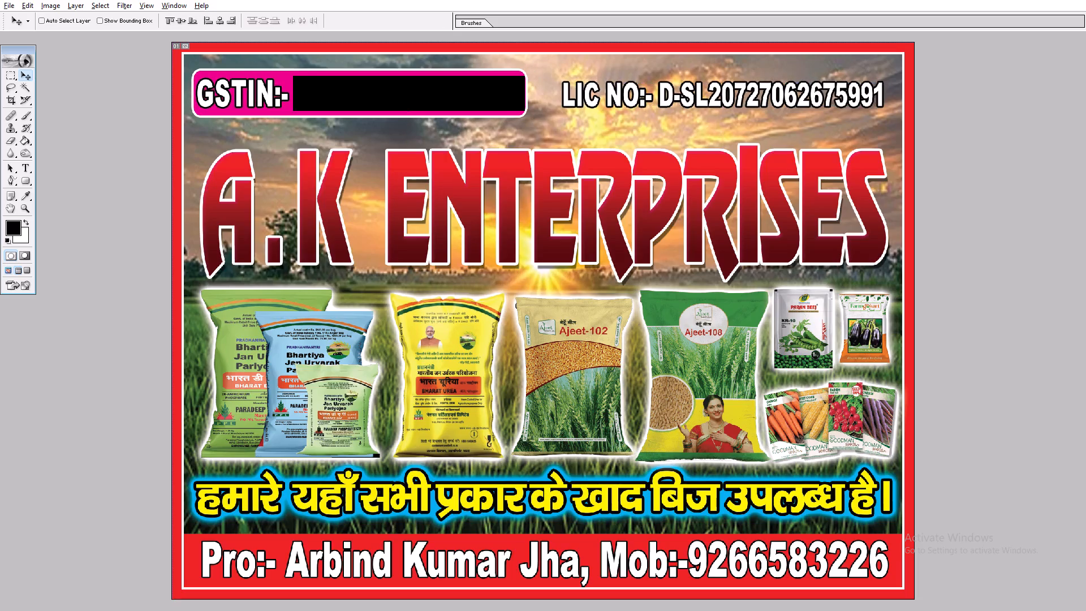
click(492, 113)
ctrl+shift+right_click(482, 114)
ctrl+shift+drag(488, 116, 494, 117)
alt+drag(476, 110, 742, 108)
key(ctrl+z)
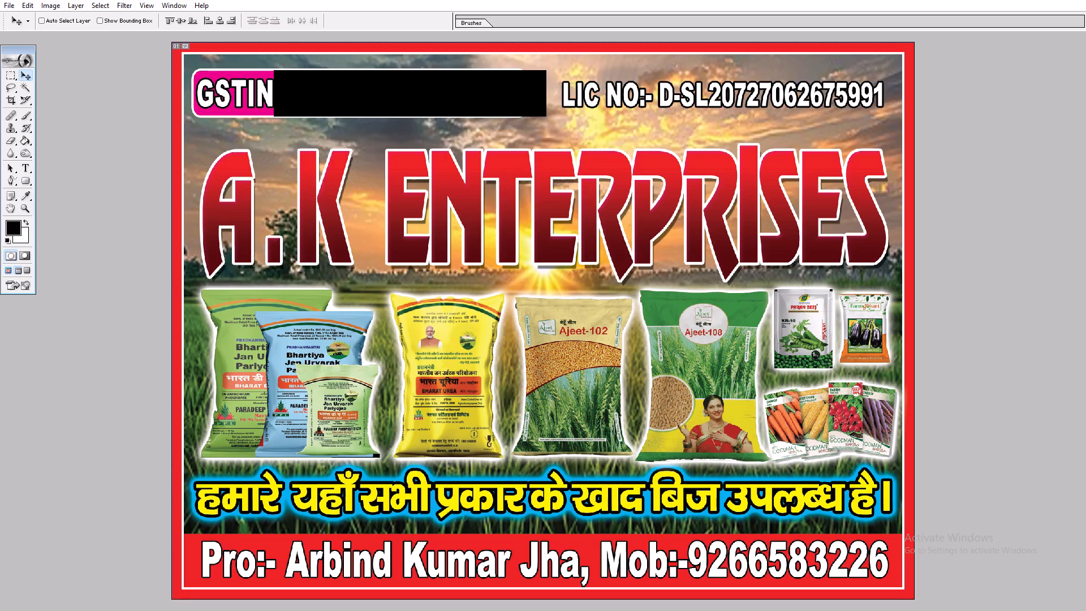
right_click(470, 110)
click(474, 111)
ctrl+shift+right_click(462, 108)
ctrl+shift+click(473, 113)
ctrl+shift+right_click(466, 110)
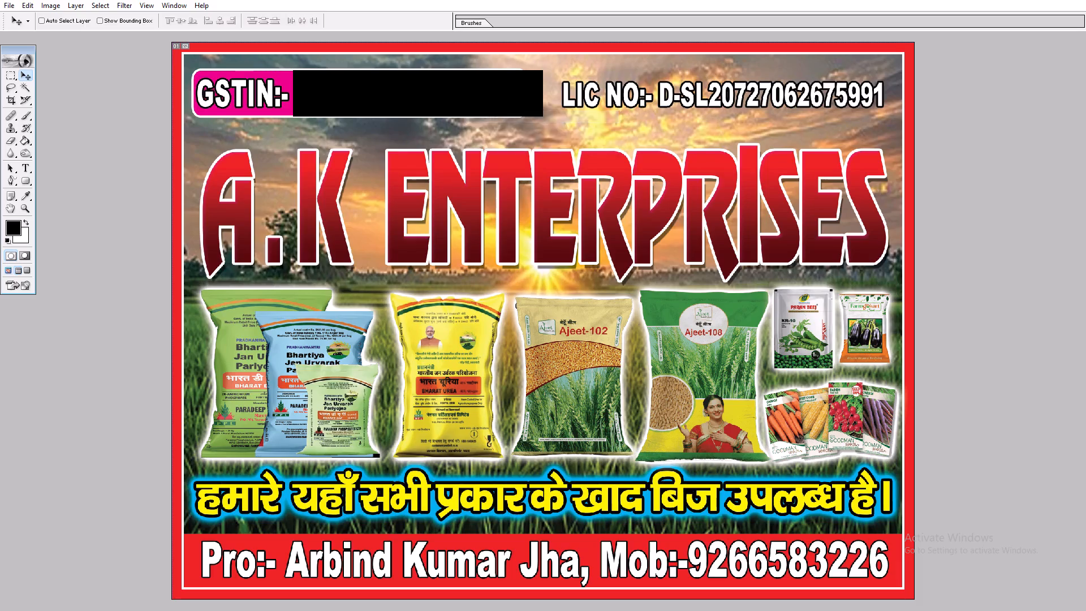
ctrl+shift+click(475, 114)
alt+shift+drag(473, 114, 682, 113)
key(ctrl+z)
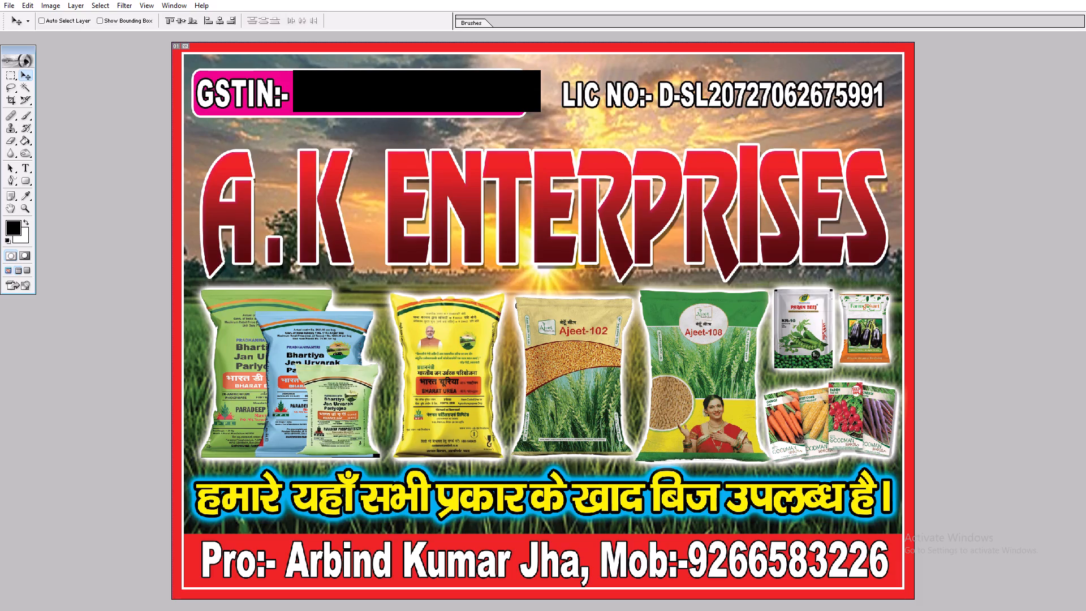
Select the pink GSTIN bar and duplicate it behind the licence text as its background.
right_click(498, 111)
click(508, 115)
ctrl+shift+right_click(494, 111)
ctrl+shift+click(506, 115)
alt+shift+drag(503, 110, 719, 112)
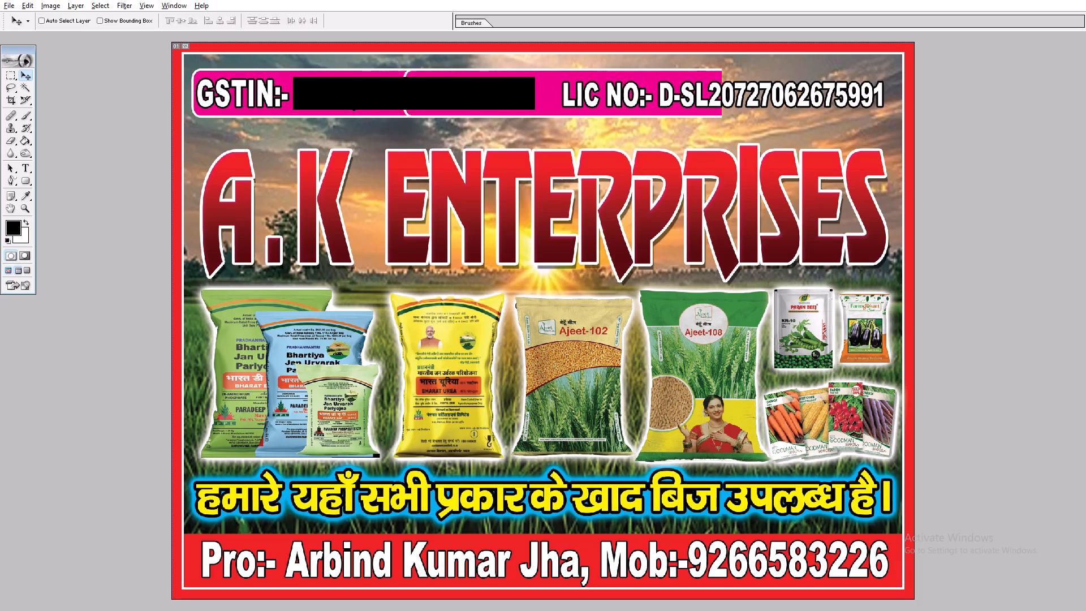
alt+shift+drag(719, 112, 865, 114)
Move the licence text and its bar slightly left and stretch them with Free Transform to align with the heading's right edge.
ctrl+shift+click(857, 97)
drag(857, 97, 851, 97)
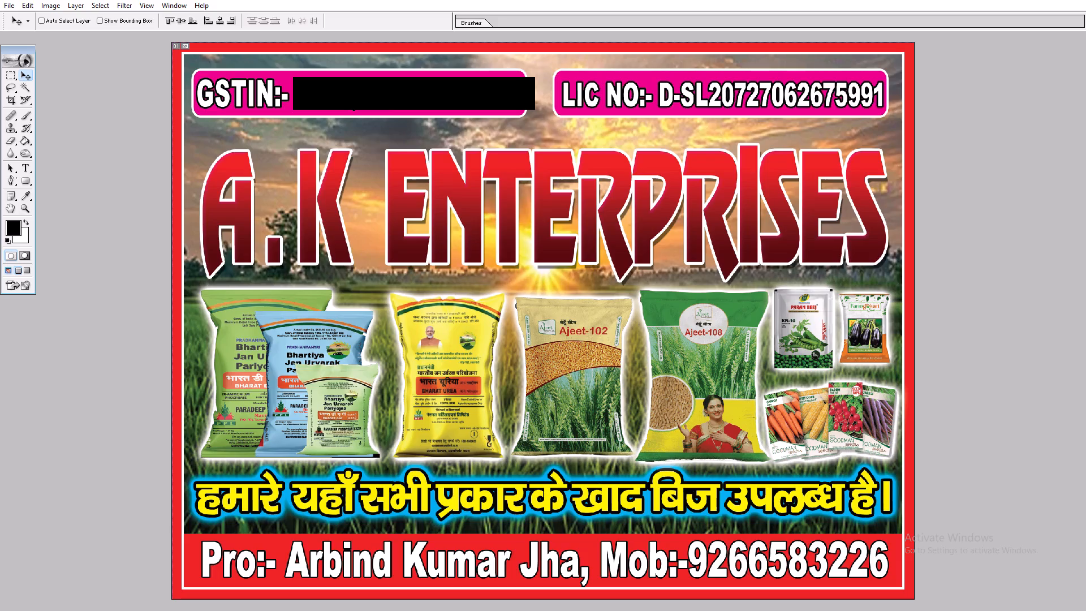
drag(851, 97, 846, 98)
key(ctrl+t)
shift+drag(873, 93, 885, 92)
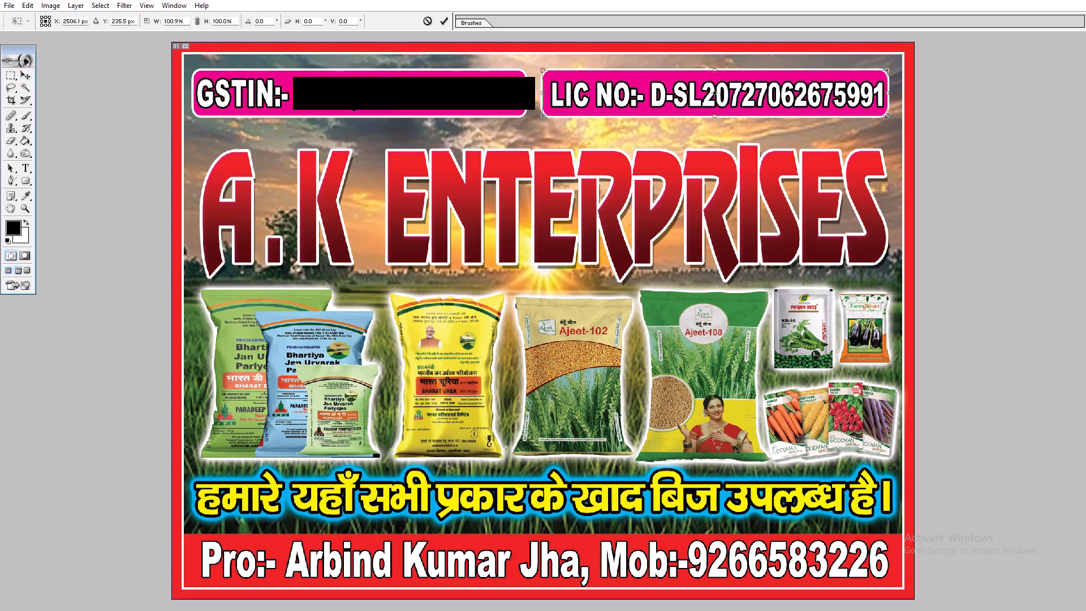
key(shift+Return)
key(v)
Copy the layer style of the banner's red border and paste it onto the licence number's bar.
ctrl+click(832, 46)
key(alt+l)
key(alt+y)
key(alt+c)
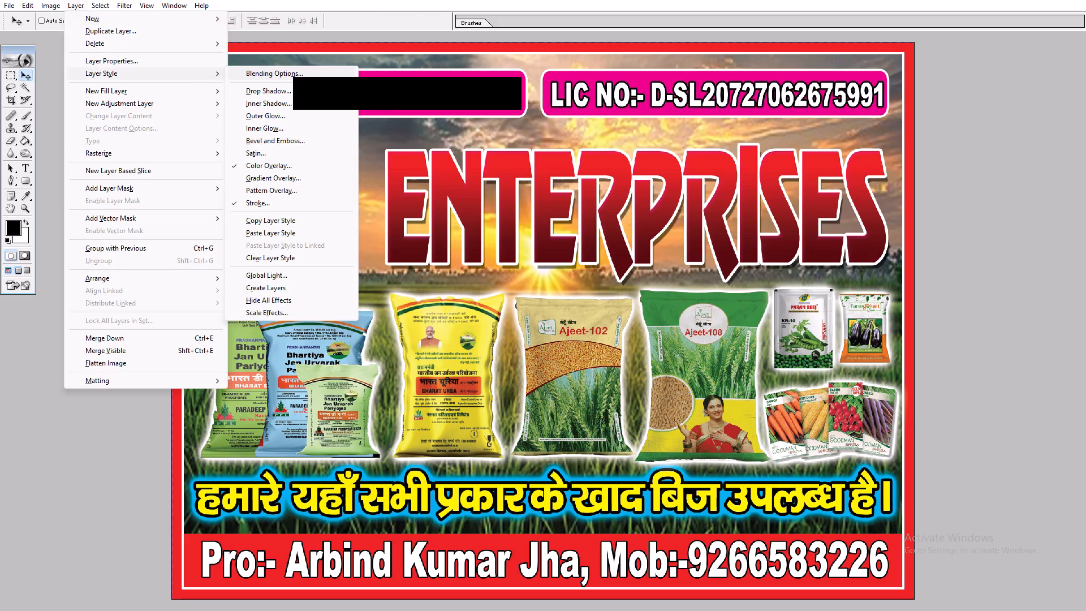
ctrl+click(818, 78)
key(alt+l)
key(alt+y)
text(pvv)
Fit the banner on screen and start saving it under a new location, browsing up from 27.05.2026 to the 2026 folder.
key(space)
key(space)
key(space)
right_drag(584, 172, 594, 176)
drag(601, 179, 614, 184)
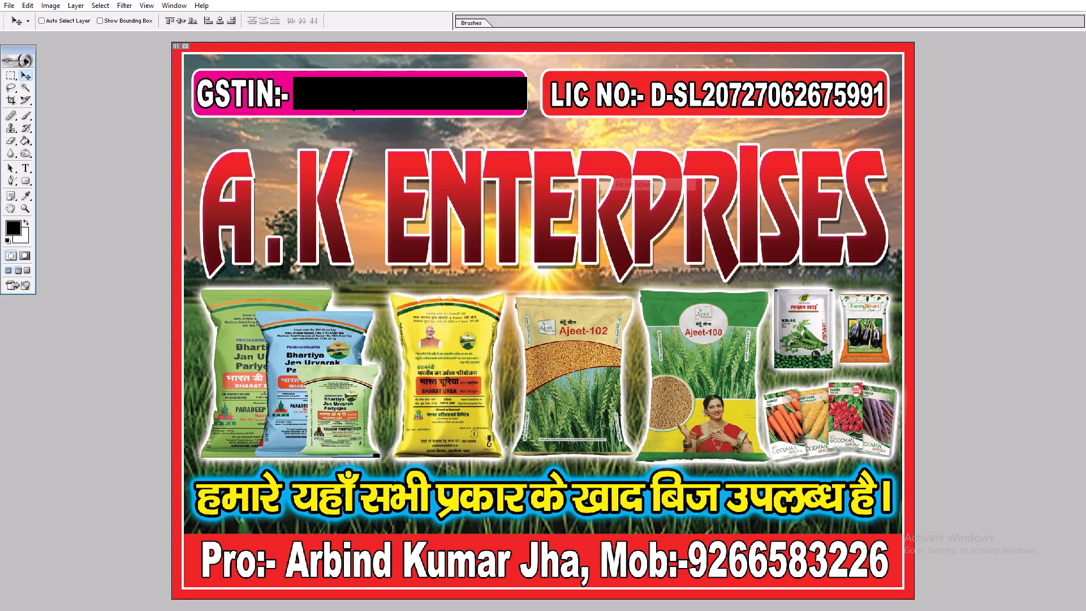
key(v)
key(ctrl+shift+s)
double_click(234, 25)
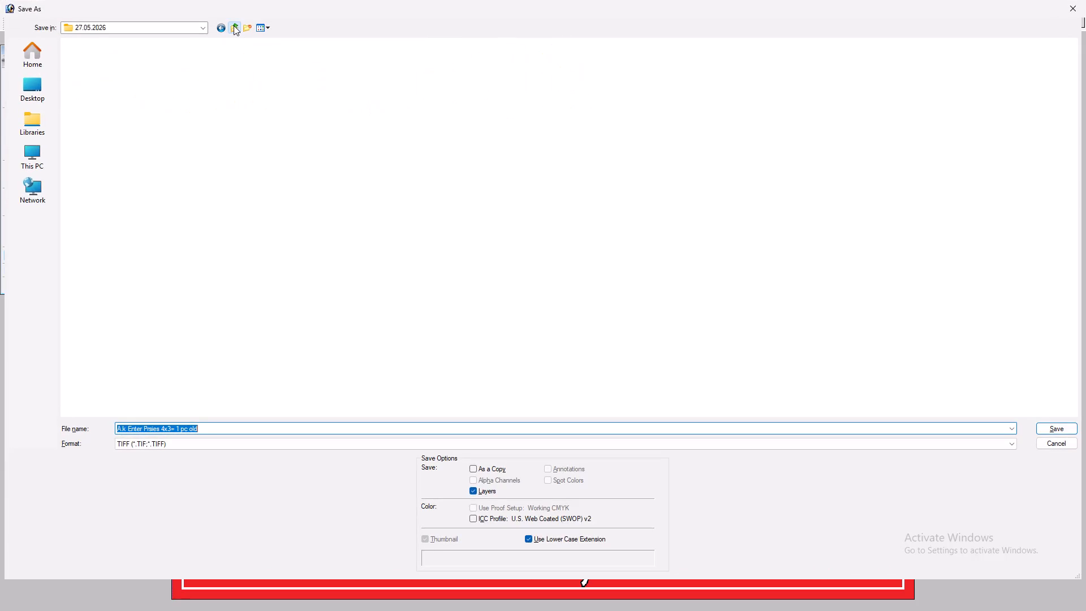
click(234, 25)
double_click(627, 98)
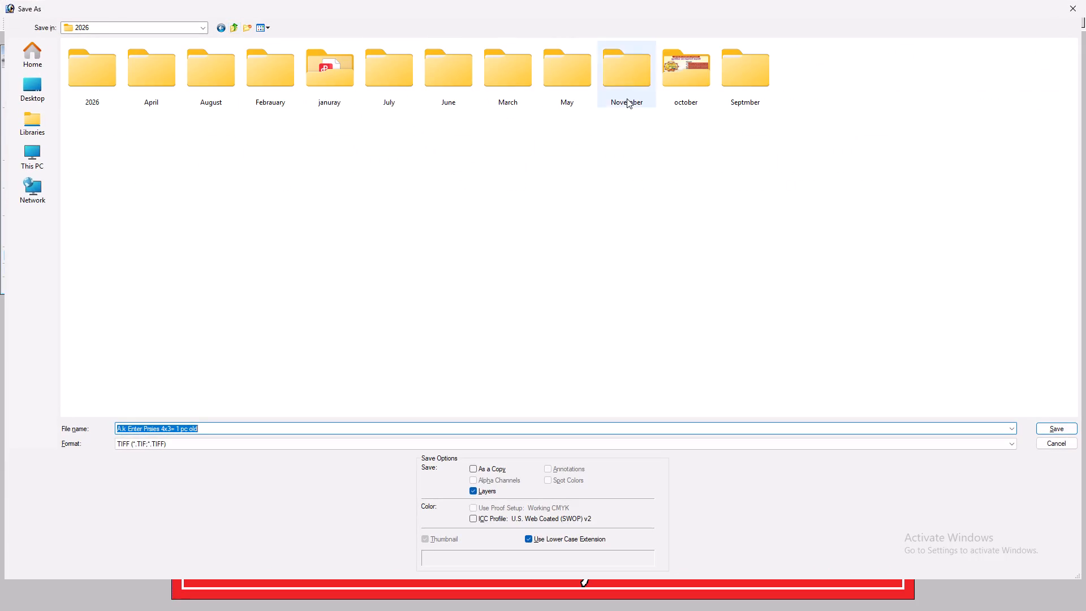
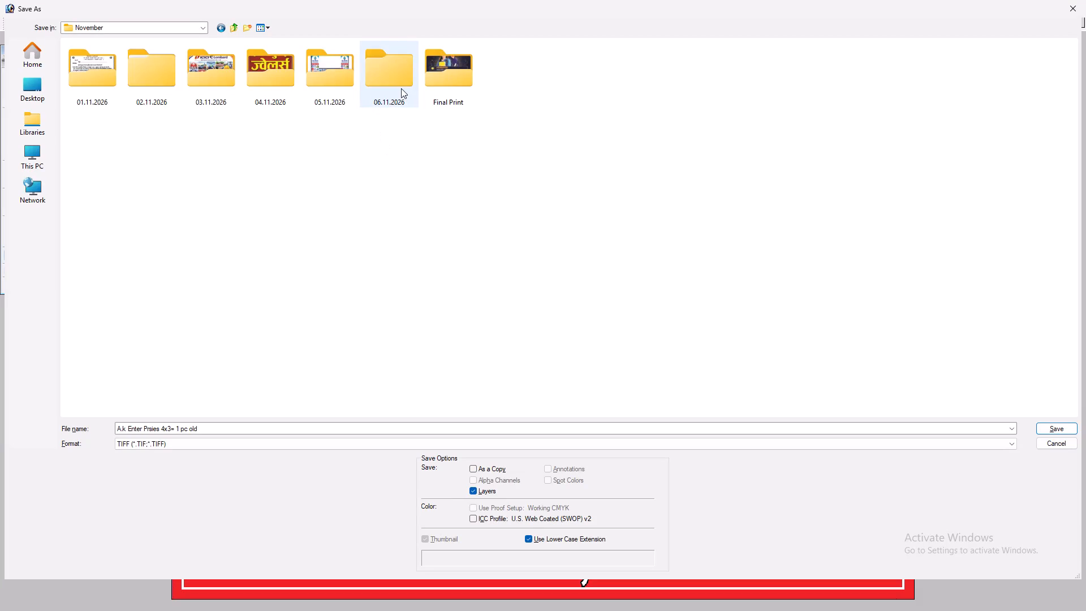
Save the A.K Enterprises design as a layered TIFF in November's 06.11.2026 folder, keeping the name A.k Enter Prsies 4x3= 1 pc old.
double_click(401, 88)
click(255, 421)
click(249, 424)
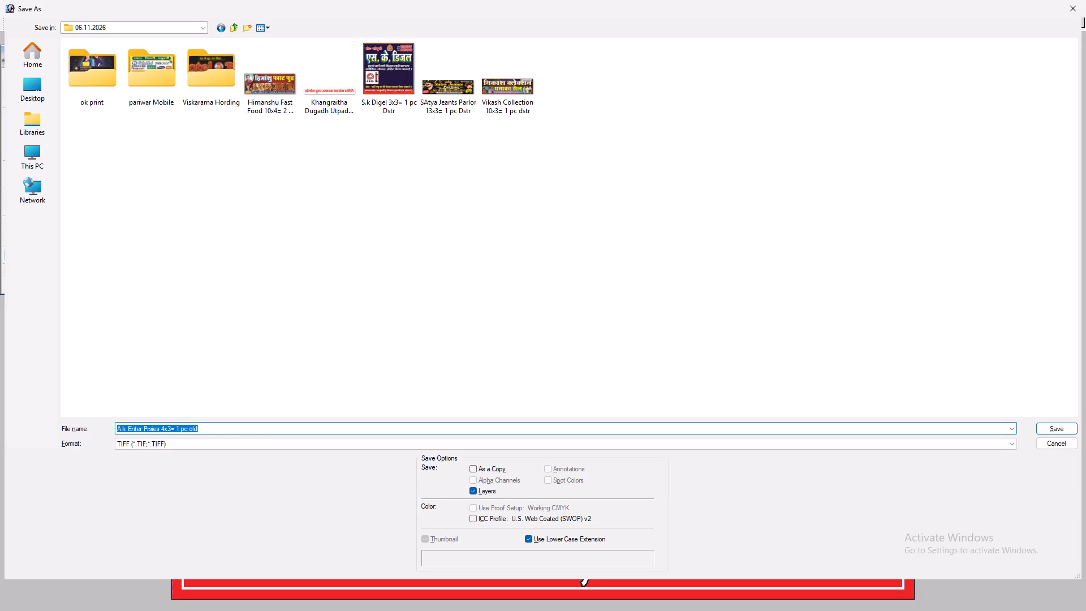
text(..)
key(ctrl+z)
click(238, 427)
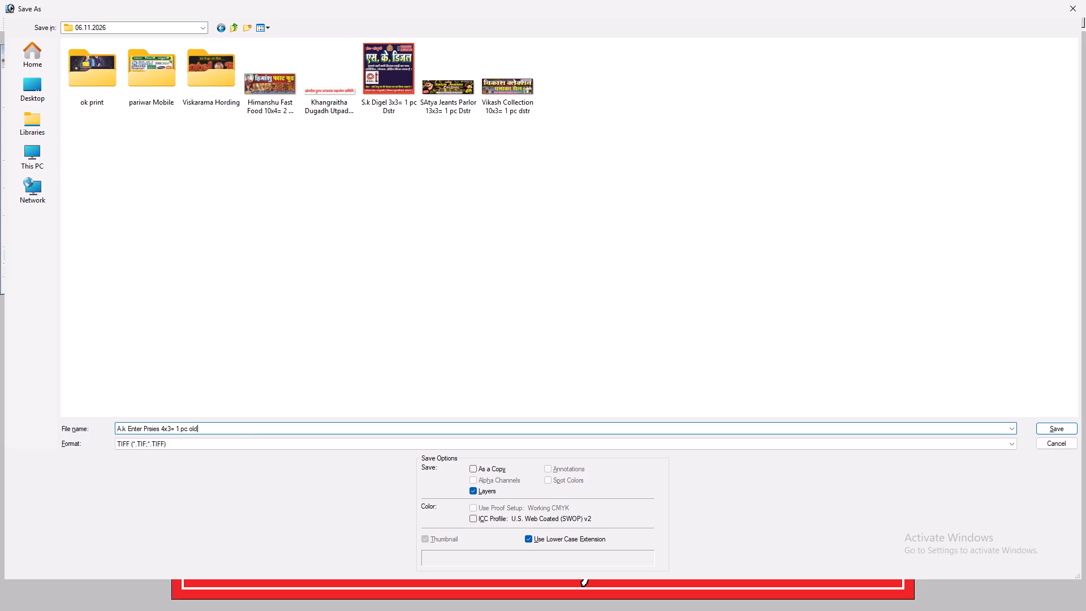
key(Return)
key(Return)
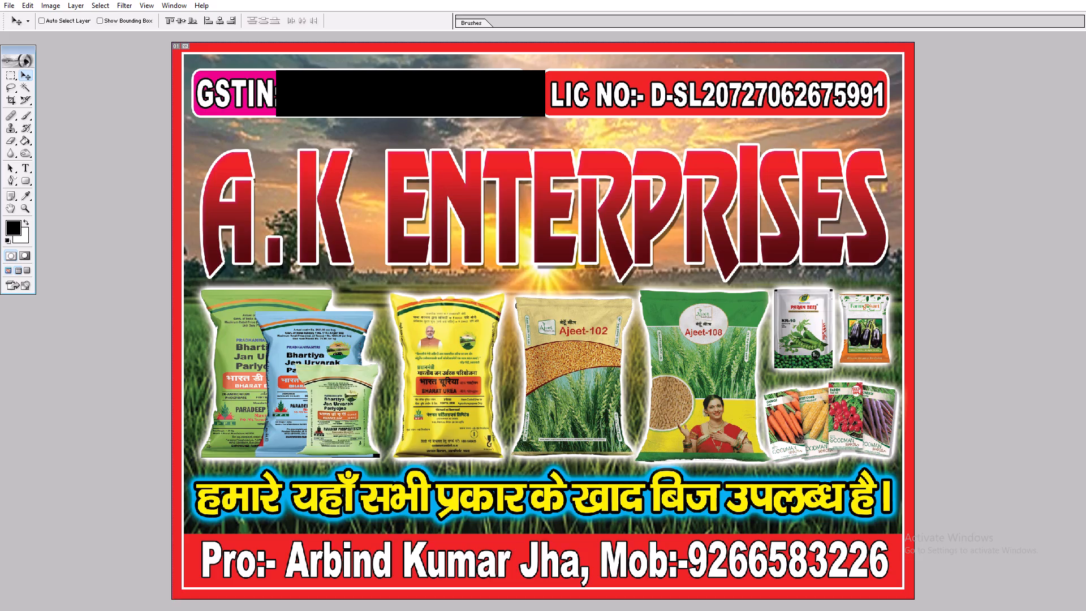
Close the A.K Enterprises and Vikash Collection documents.
key(ctrl+w)
key(ctrl+w)
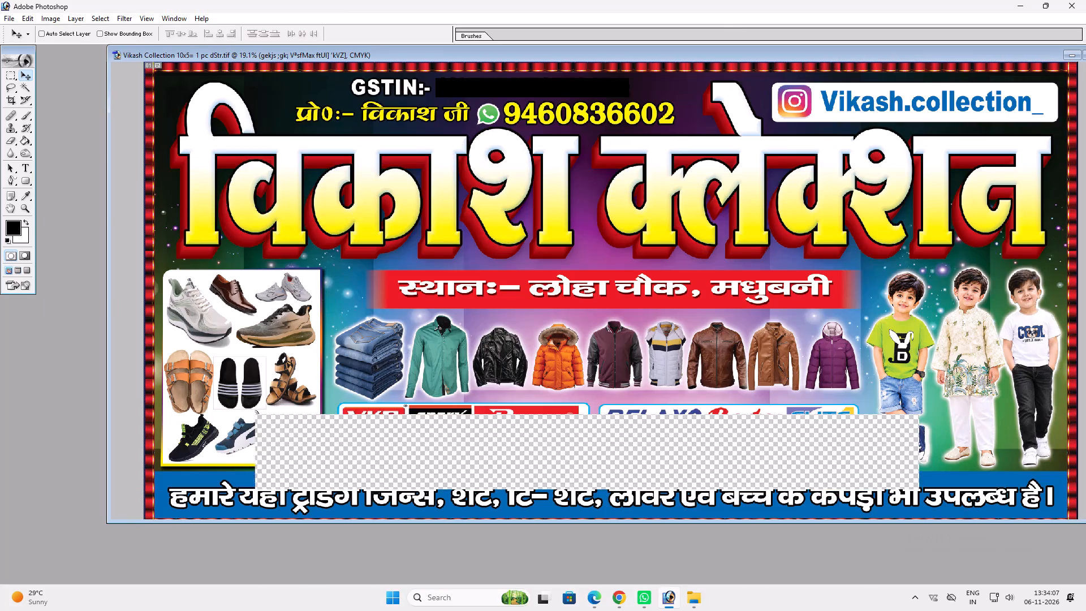
key(ctrl+w)
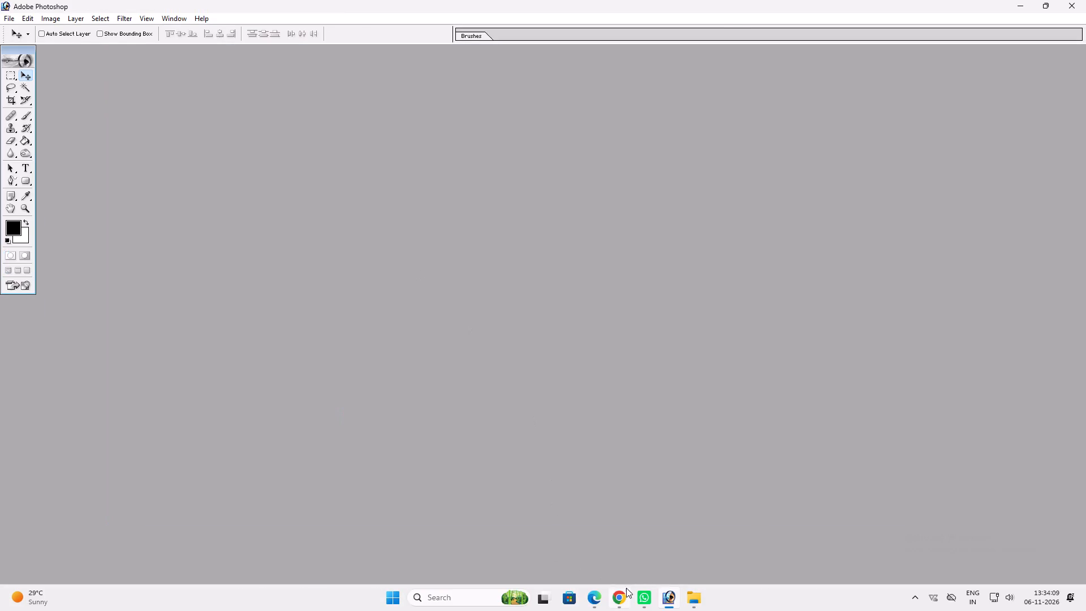
Open the file Khangraitha Dugadh Utpadak Sticker 4.5x0.5 = 120 pc.tif and maximize its document window.
double_click(584, 385)
click(408, 89)
key(Return)
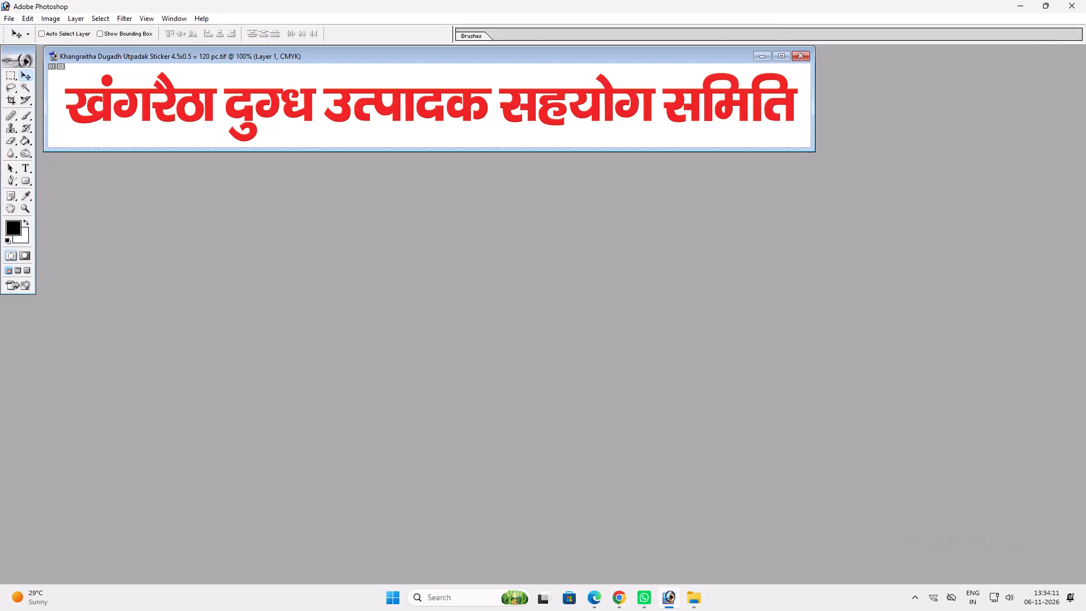
ctrl+click(398, 81)
drag(398, 81, 475, 104)
key(Return)
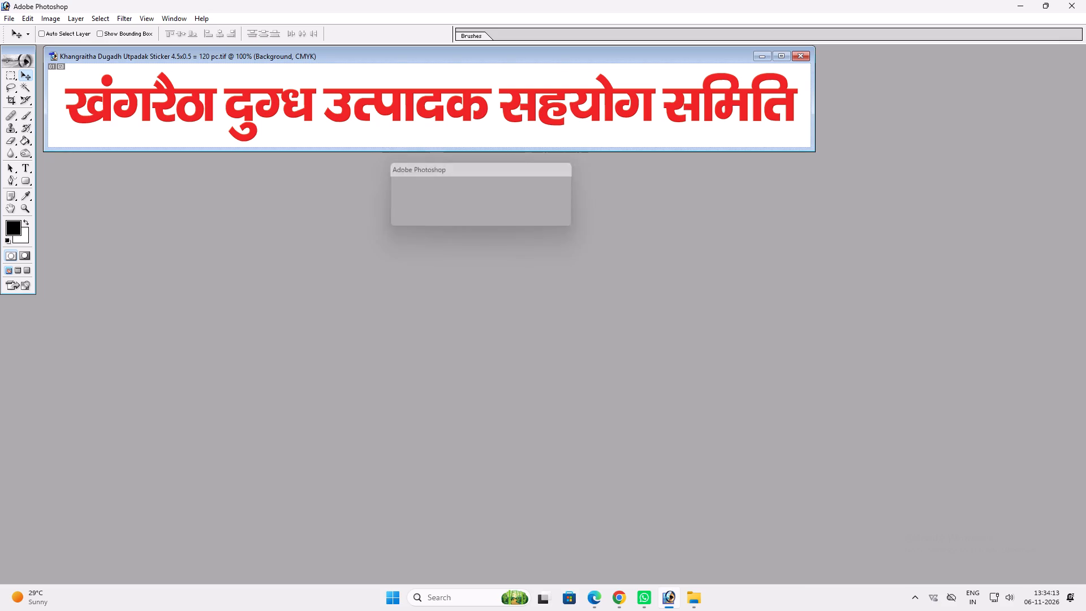
double_click(460, 54)
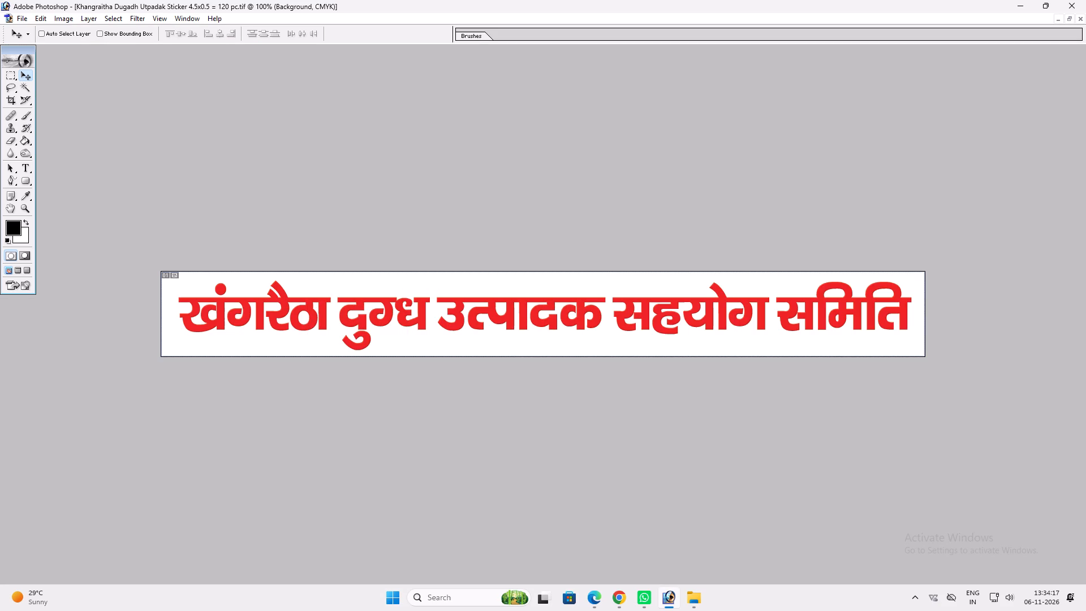
Switch to File Explorer and browse Local Disk (H:) through 2026, November and 05.11.2026 to the ok Print folder.
click(705, 592)
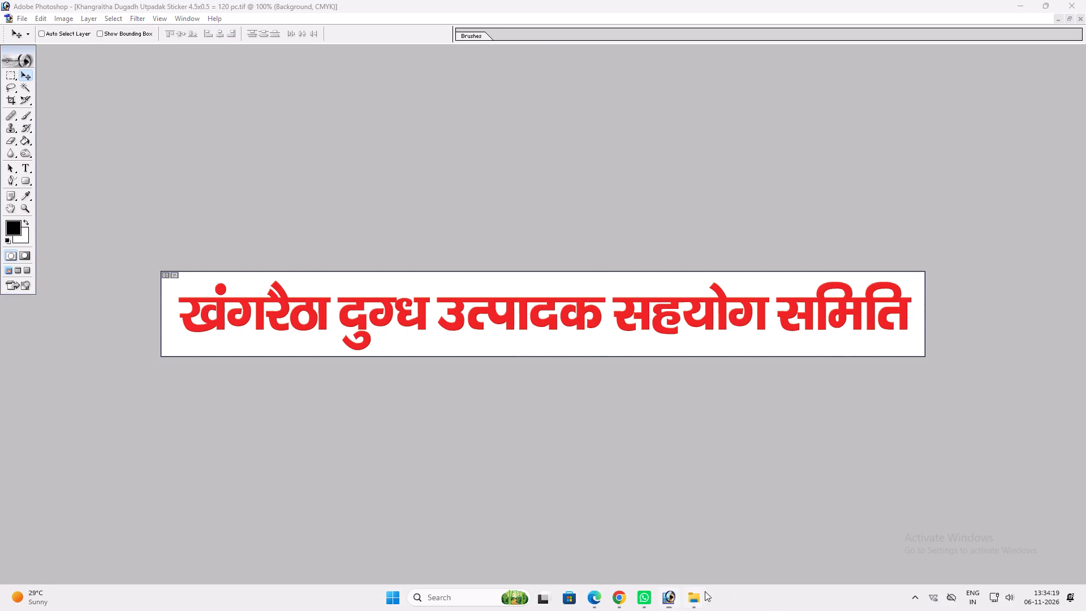
click(758, 536)
click(69, 541)
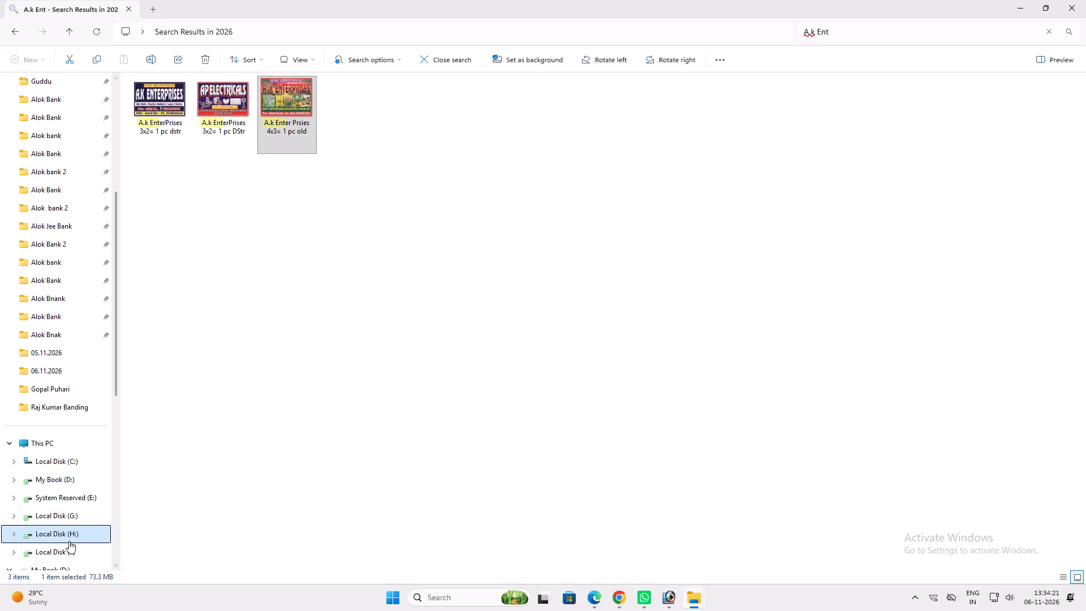
double_click(175, 116)
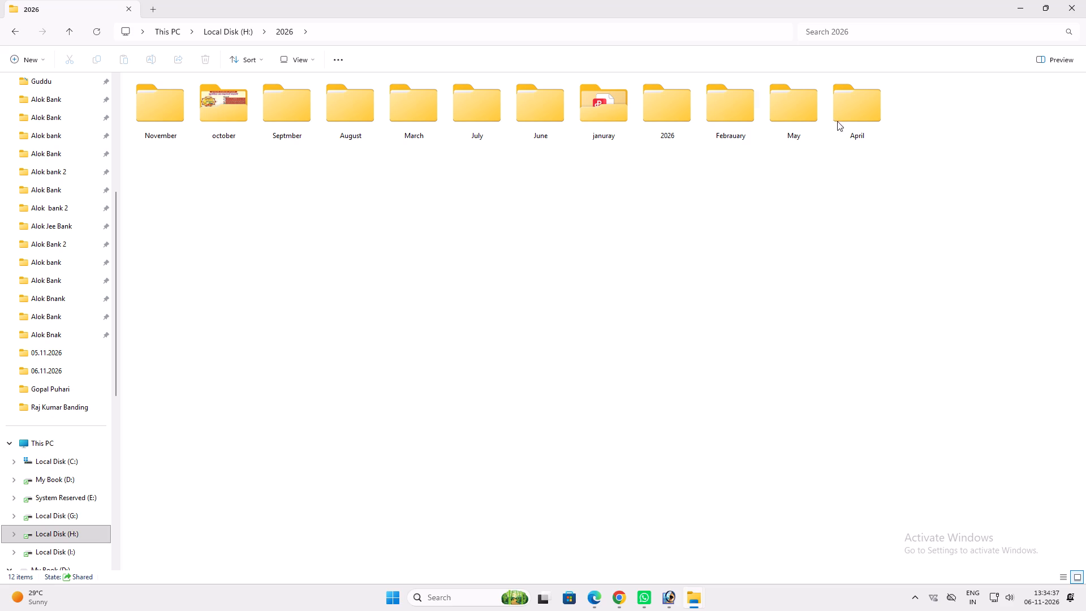
double_click(164, 127)
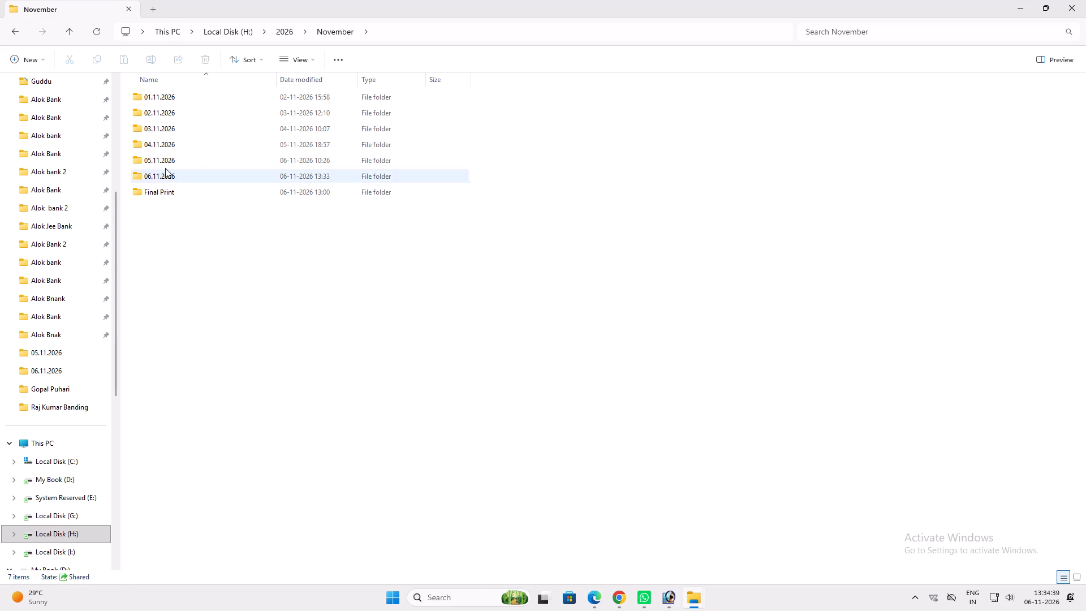
click(165, 167)
double_click(163, 163)
double_click(174, 113)
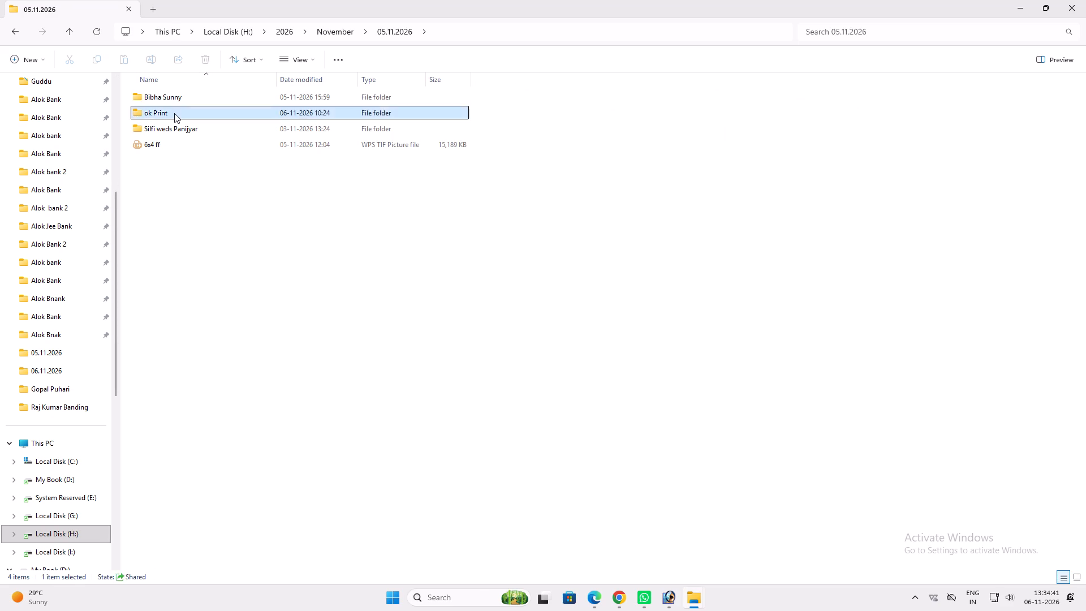
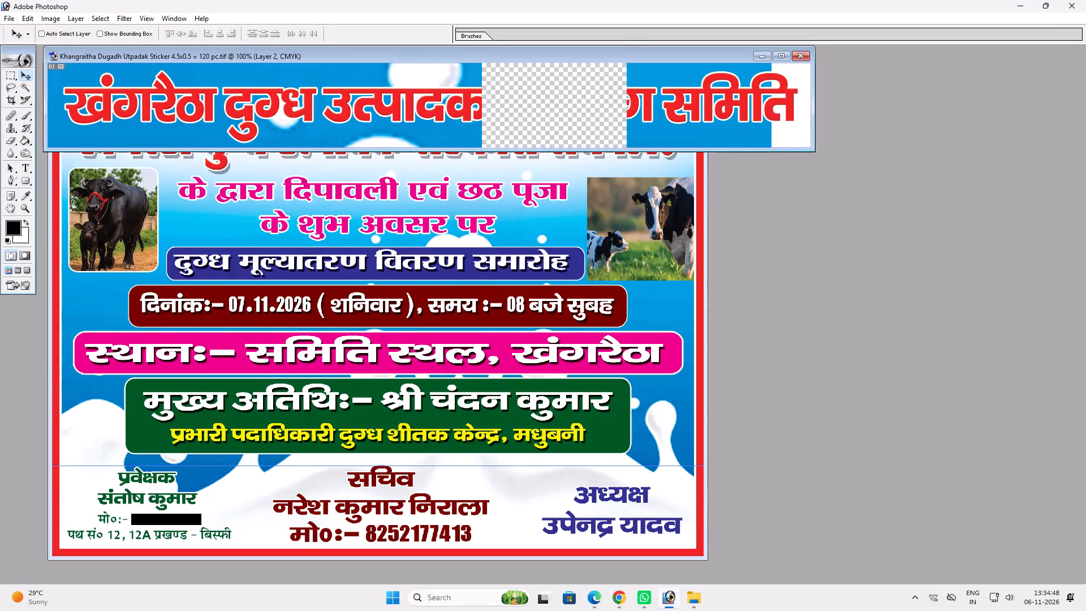
Maximize the sticker window, scale down the milk-splash background layer and reposition it so it fills the whole sticker behind the text.
key(v)
click(777, 57)
scroll(652, 165, up, 4)
key(ctrl+t)
shift+scroll(743, 281, up, 4)
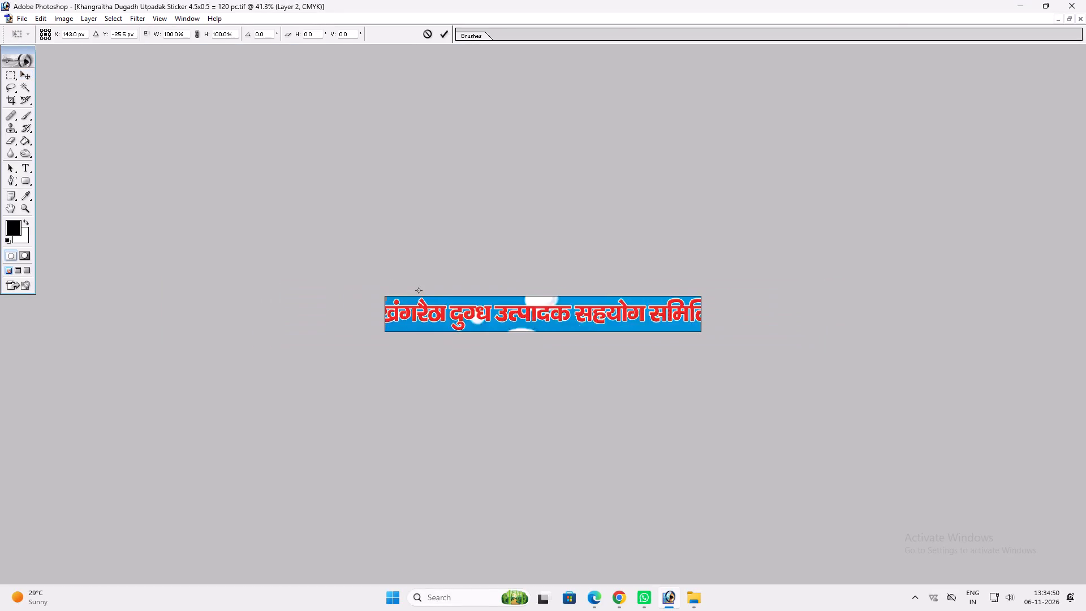
shift+scroll(745, 282, up, 5)
scroll(989, 200, up, 3)
alt+shift+drag(961, 153, 776, 266)
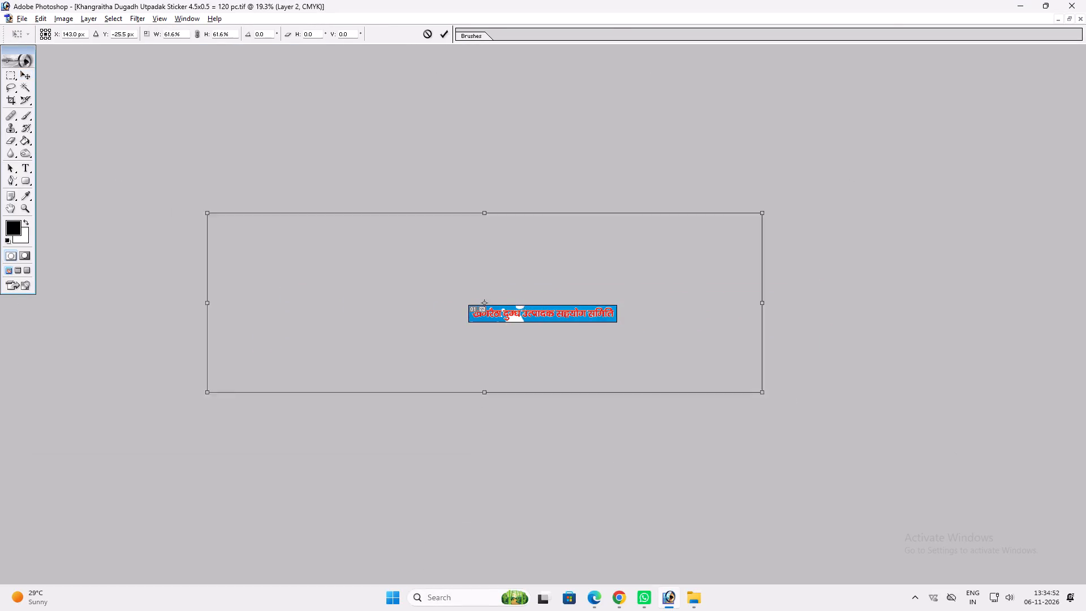
alt+shift+drag(776, 266, 652, 336)
key(Return)
key(v)
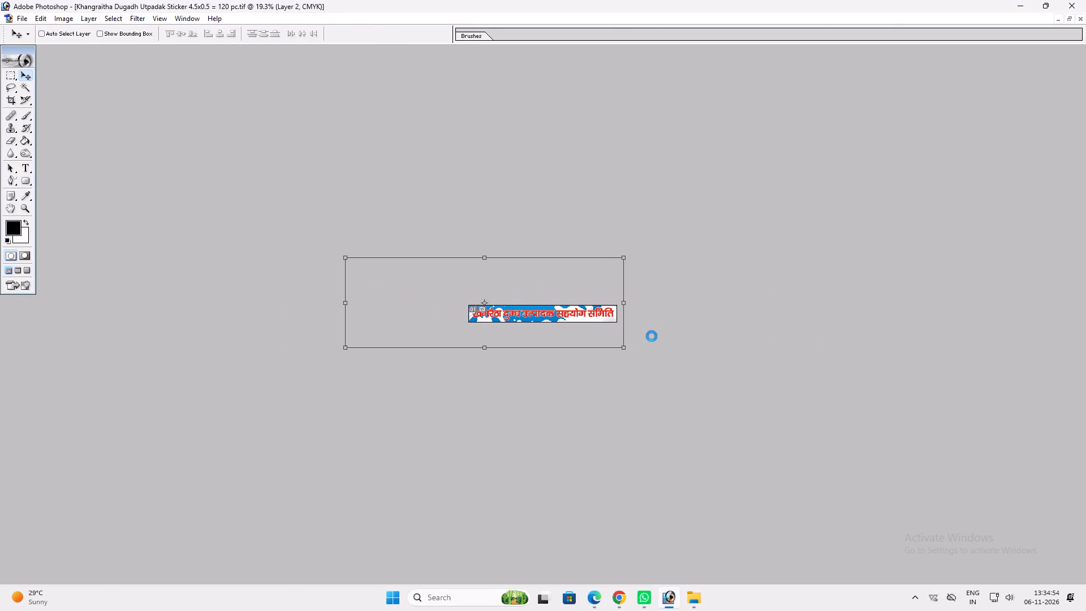
key(ctrl+0)
text(vv)
drag(587, 343, 711, 349)
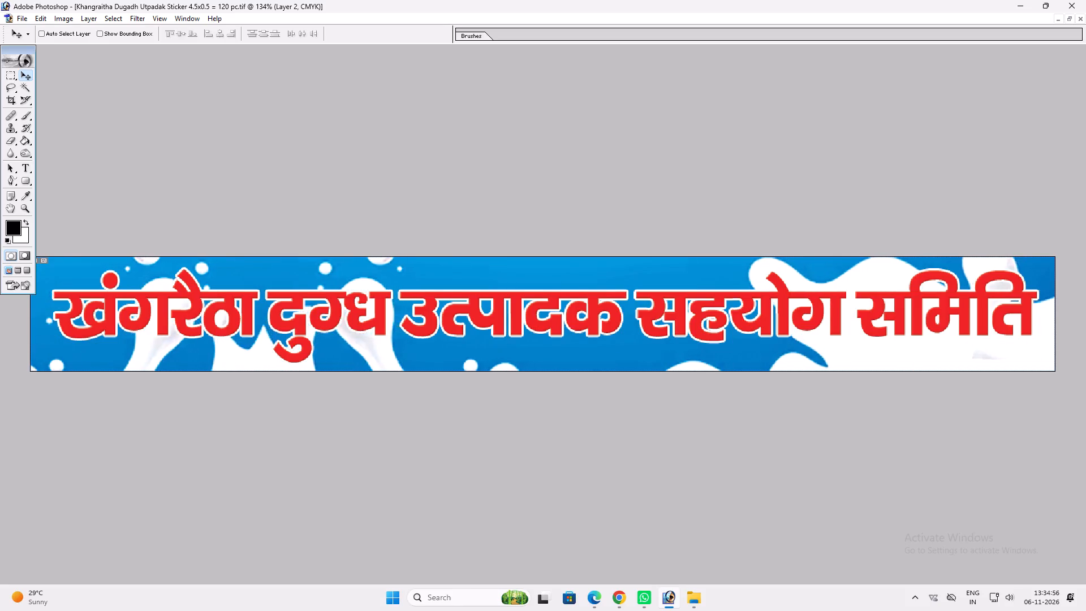
scroll(735, 365, up, 2)
click(725, 346)
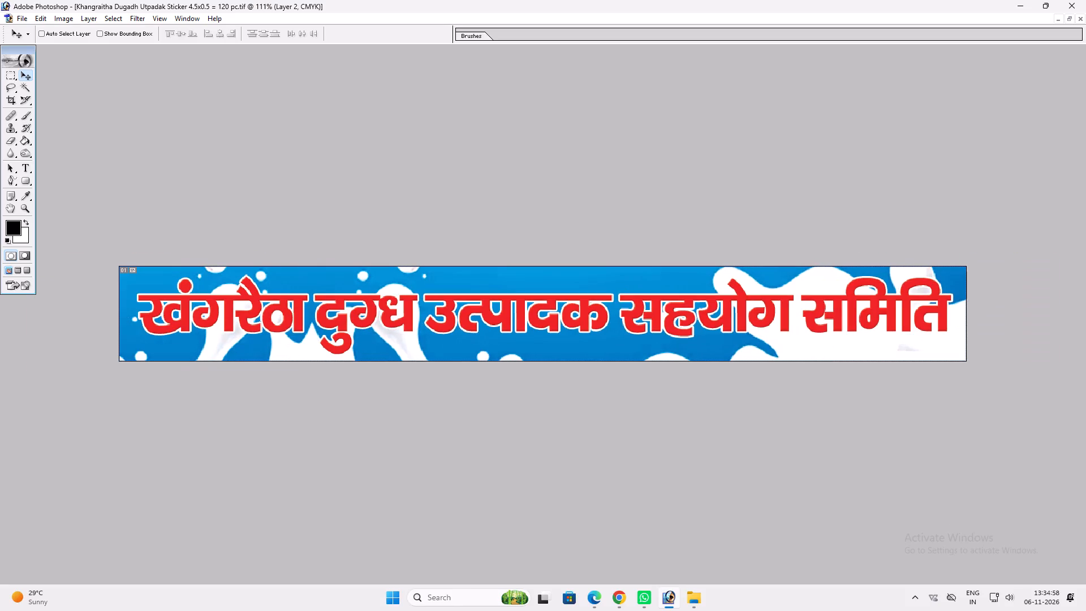
scroll(712, 342, up, 1)
Save and close the sticker, and close the Khnagraitha Sudha 4x3 banner without saving its changes.
key(ctrl+s)
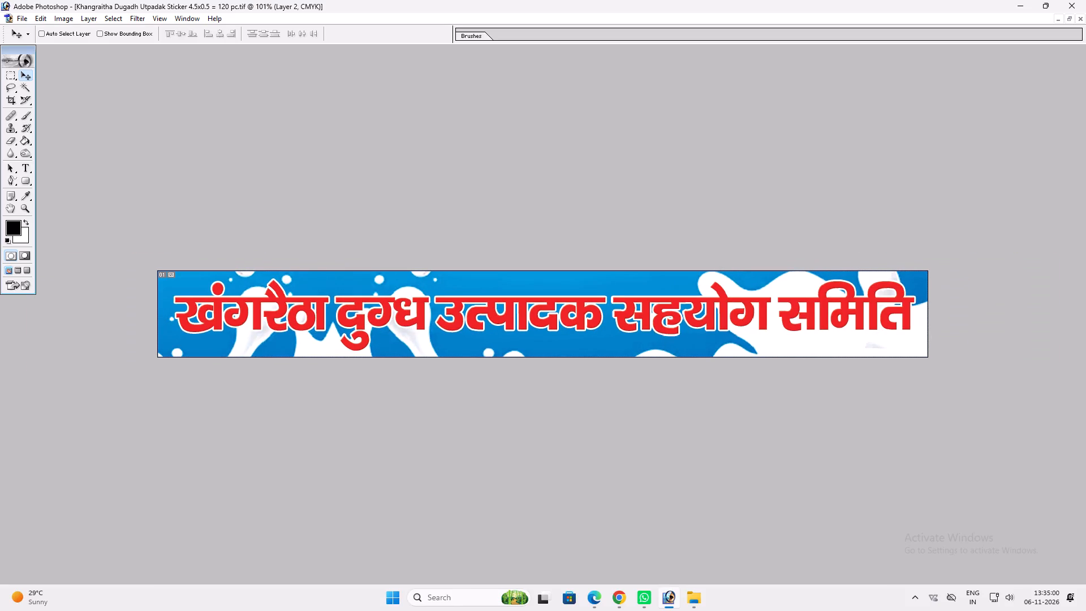
key(ctrl+w)
key(ctrl+w)
triple_click(502, 216)
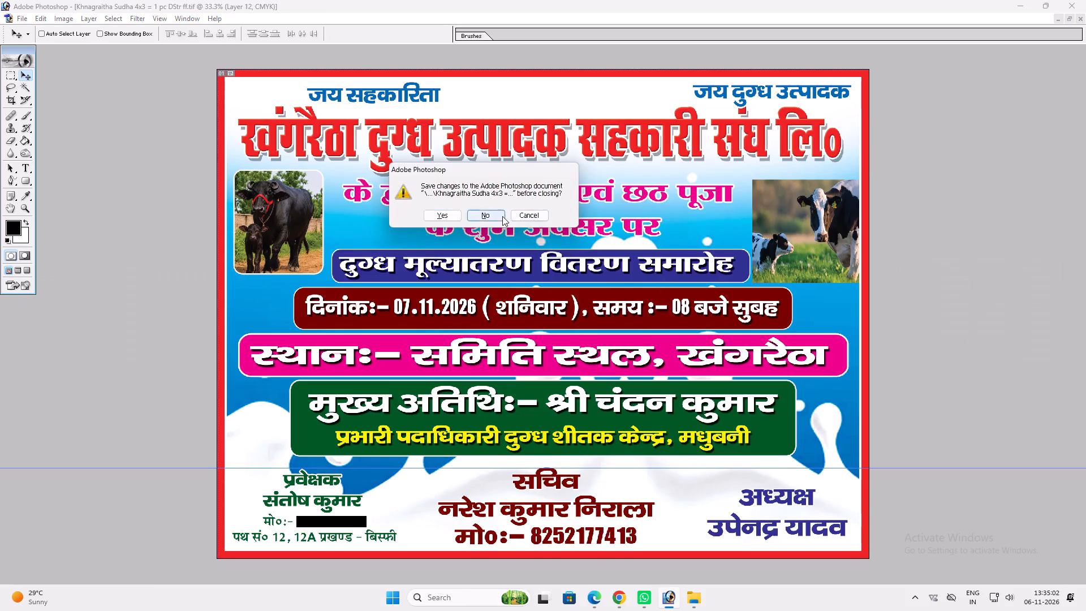
Reopen the Khangraitha Dugadh Utpadak Sticker 4.5x0.5 = 120 pc file from the 06.11.2026 folder.
click(390, 96)
key(Return)
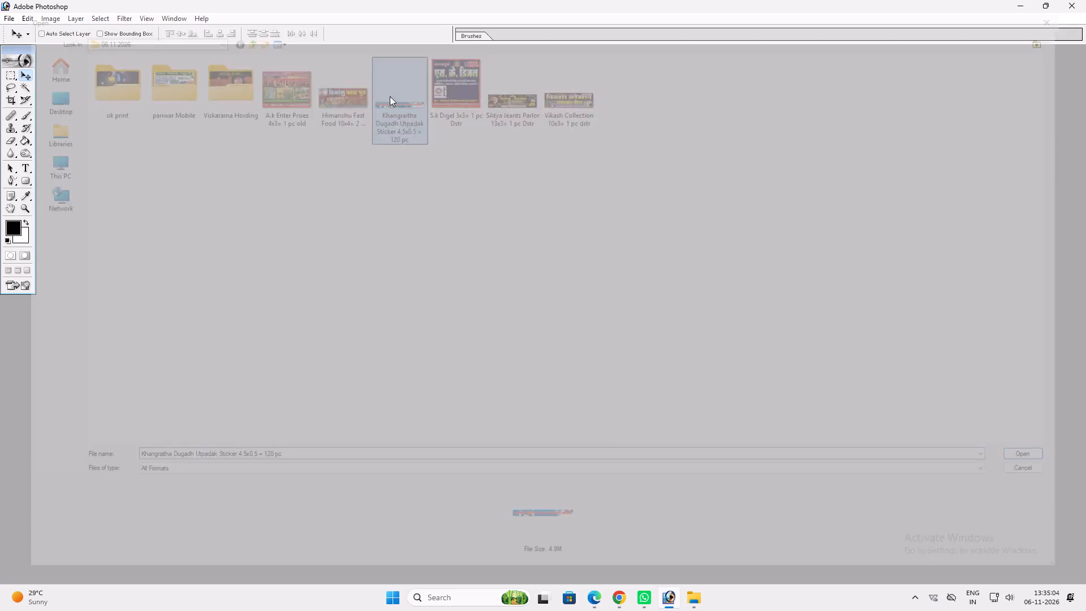
text(vv)
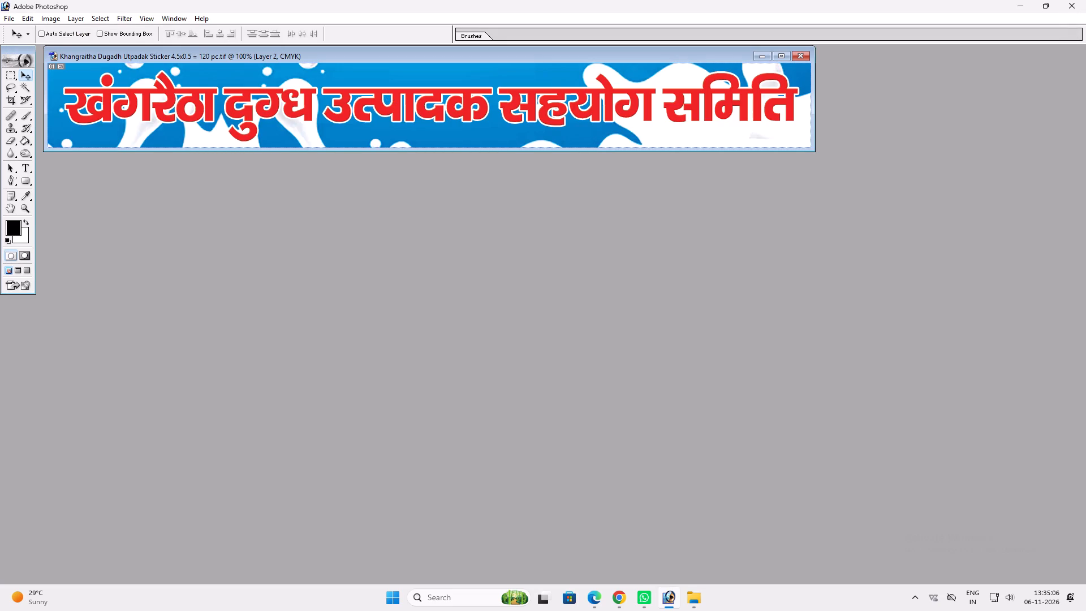
click(390, 110)
Create a new CMYK document 12 inches wide and 18 inches high at 300 pixels/inch.
key(ctrl+n)
key(Tab)
key(Tab)
text(18)
key(shift+Tab)
key(Tab)
text(12)
key(Tab)
key(Right)
key(Tab)
text(18)
key(Tab)
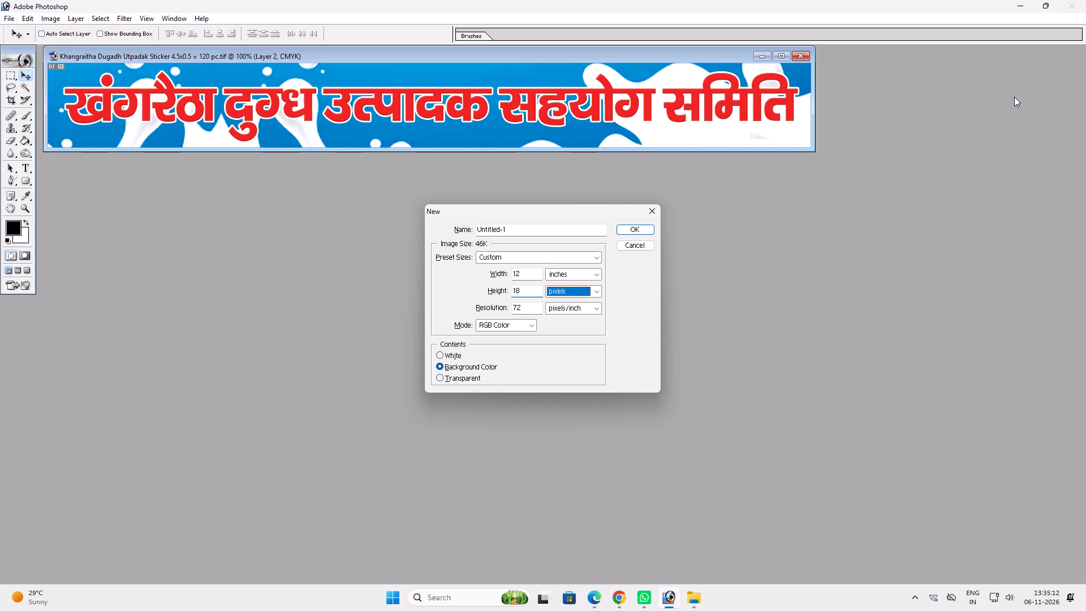
key(Right)
key(Tab)
key(Tab)
key(shift+Tab)
text(300)
key(Tab)
key(Tab)
key(Right)
key(Return)
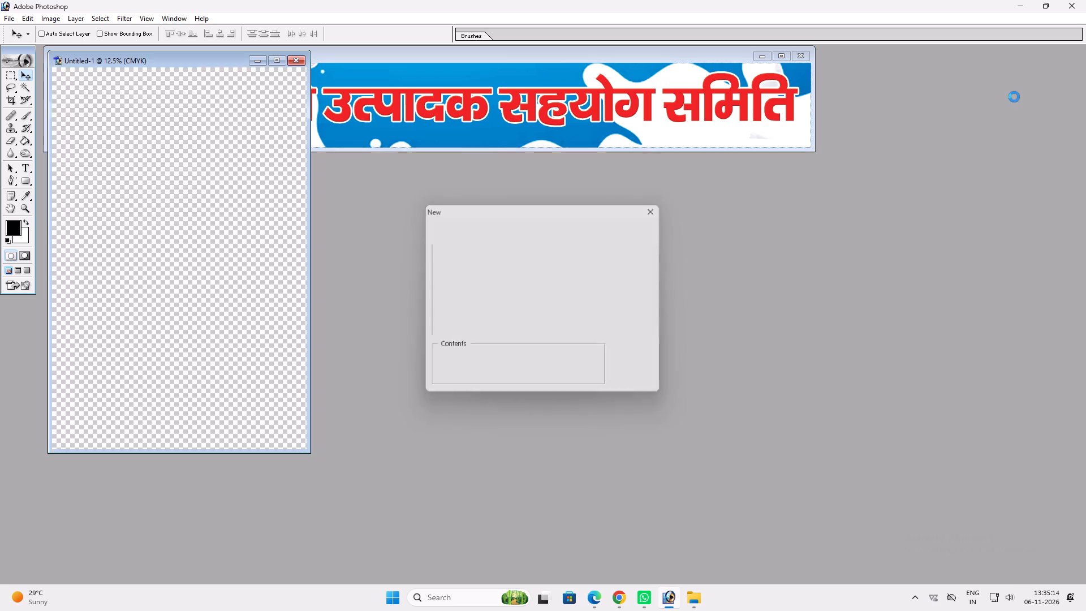
Merge the sticker's visible layers and copy the merged sticker into the new 12x18 inch document.
click(500, 132)
key(ctrl+shift+r)
click(489, 127)
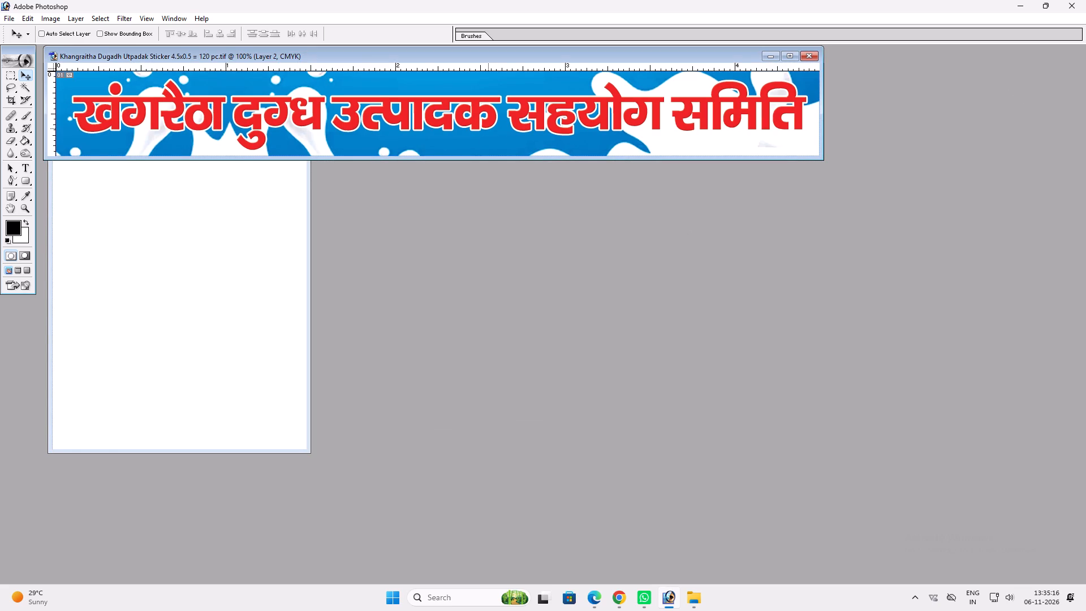
key(ctrl+shift+e)
drag(461, 128, 244, 239)
key(v)
Maximize the new document, rotate the sticker 90° counterclockwise and place it in the page's top-left corner.
click(277, 59)
key(ctrl+t)
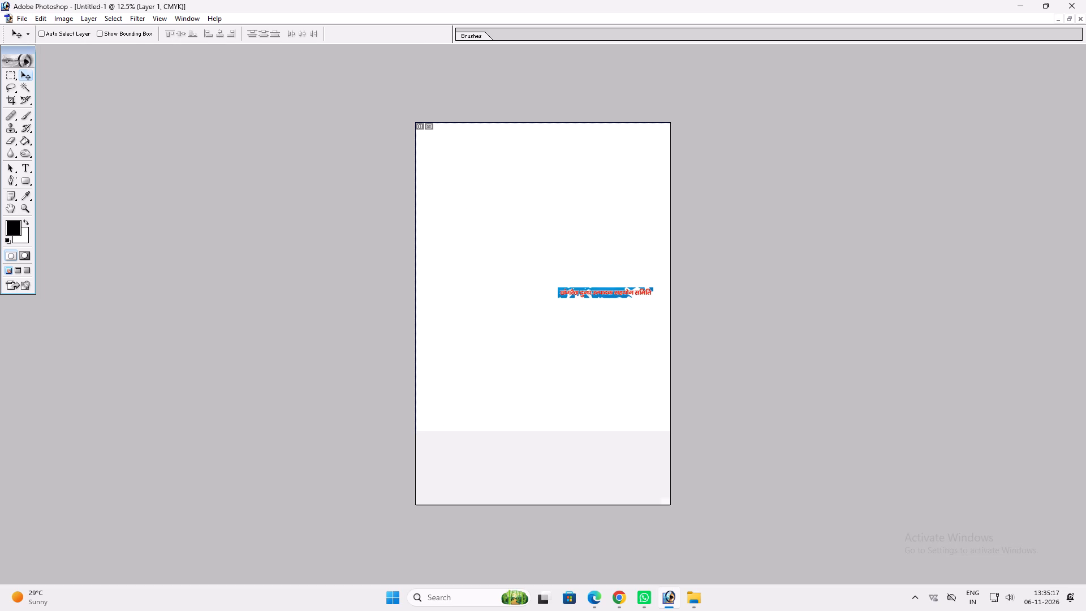
ctrl+right_click(603, 312)
click(662, 425)
key(Return)
key(v)
drag(597, 316, 437, 205)
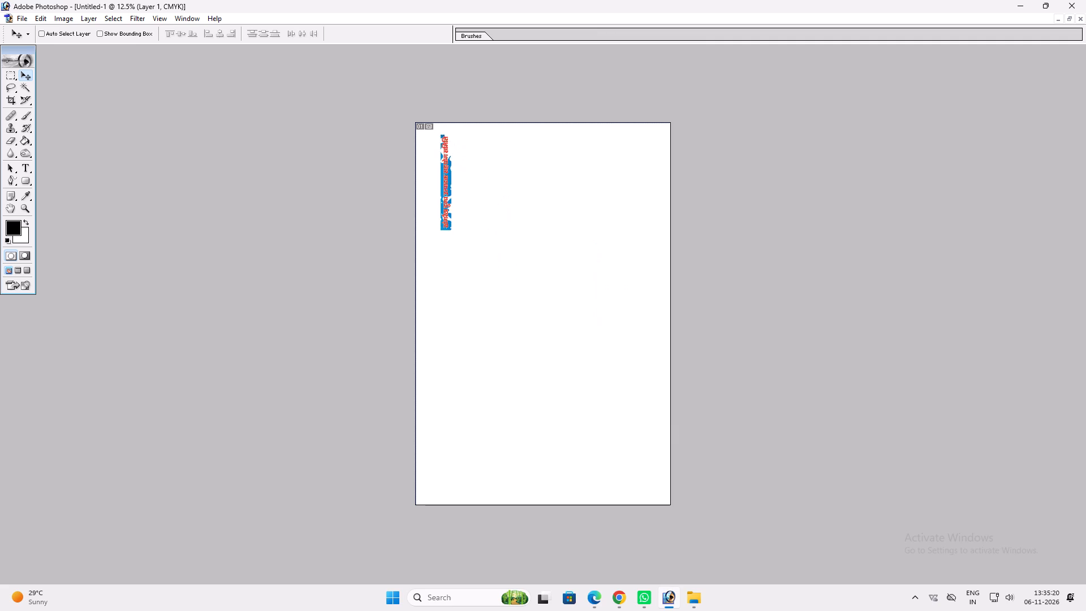
drag(437, 205, 415, 195)
key(ctrl+plus)
key(ctrl+plus)
key(space)
key(space)
key(space)
key(space)
key(space)
key(space)
key(space)
key(space)
key(space)
key(space)
key(space)
key(space)
key(space)
key(space)
key(space)
key(space)
key(space)
key(space)
key(space)
drag(424, 215, 480, 476)
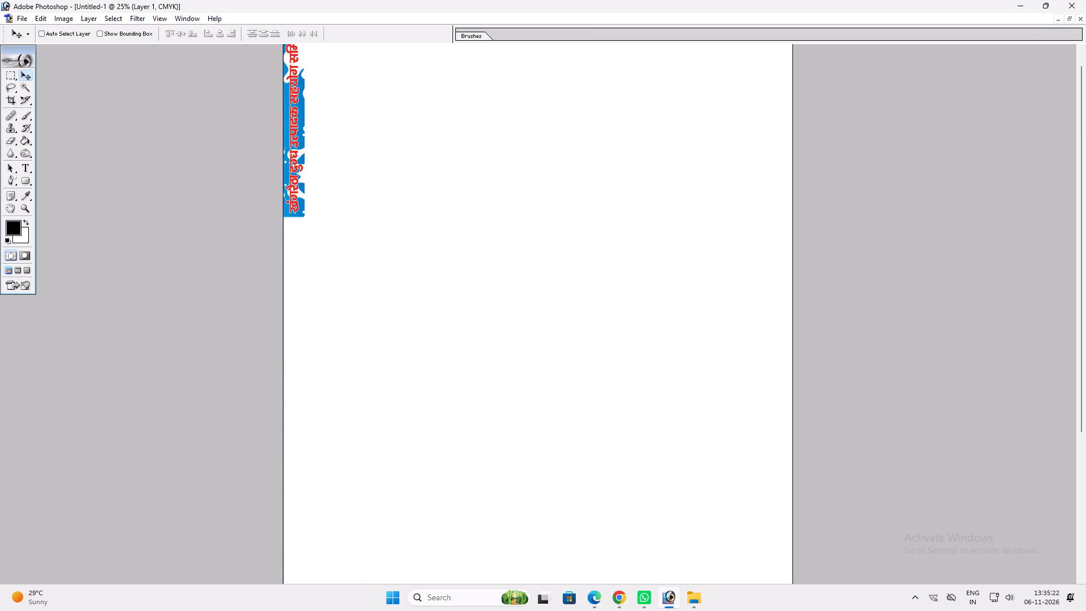
right_drag(324, 178, 331, 180)
drag(340, 183, 347, 183)
Rename the A.K Enterprises file in the 06.11.2026 folder as A.k Enter Prsies 4x3= 2 pc dstr, without opening it.
key(ctrl+o)
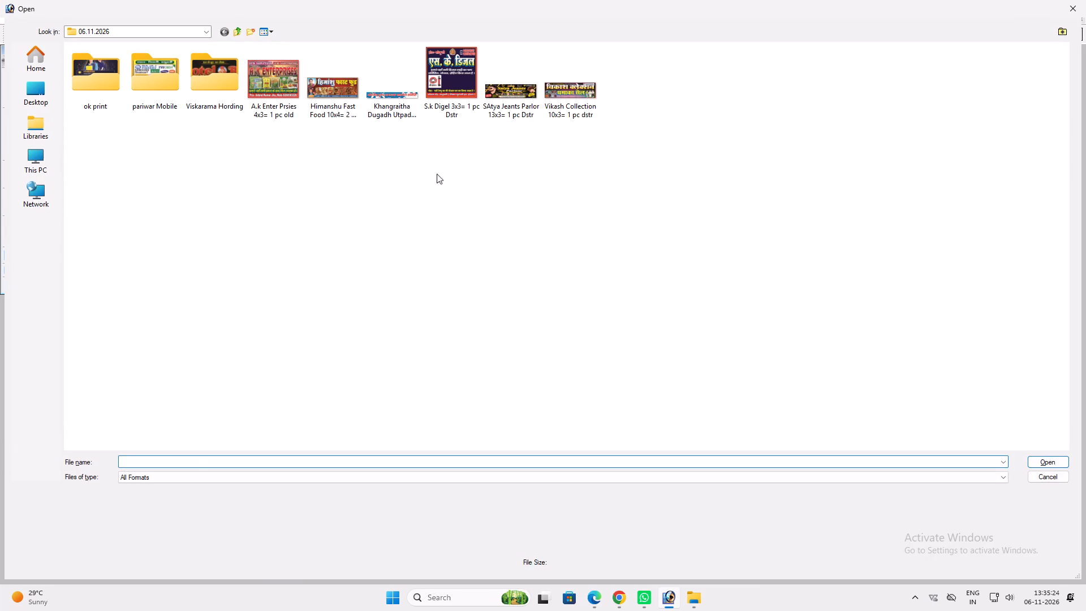
click(264, 77)
key(F2)
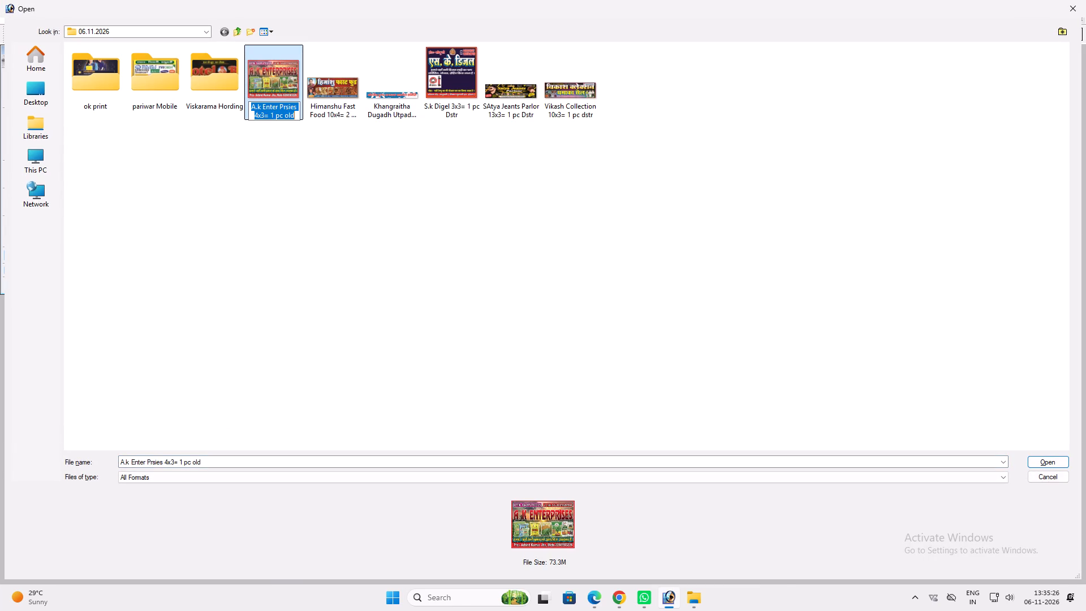
click(271, 119)
key(2)
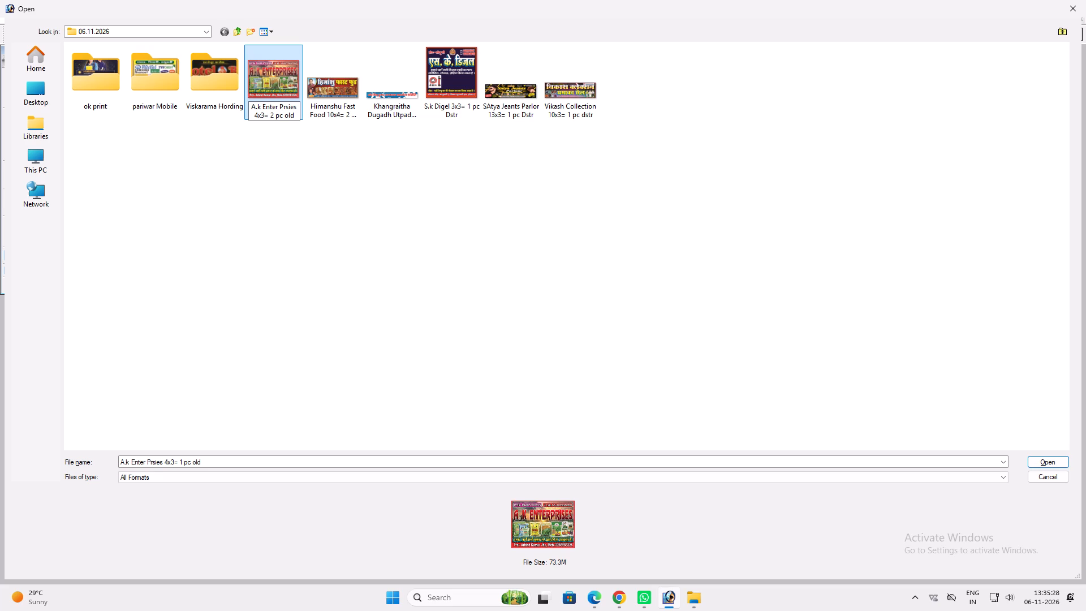
drag(283, 115, 307, 115)
key(space)
text(ds)
text(tr)
key(space)
click(311, 183)
click(273, 80)
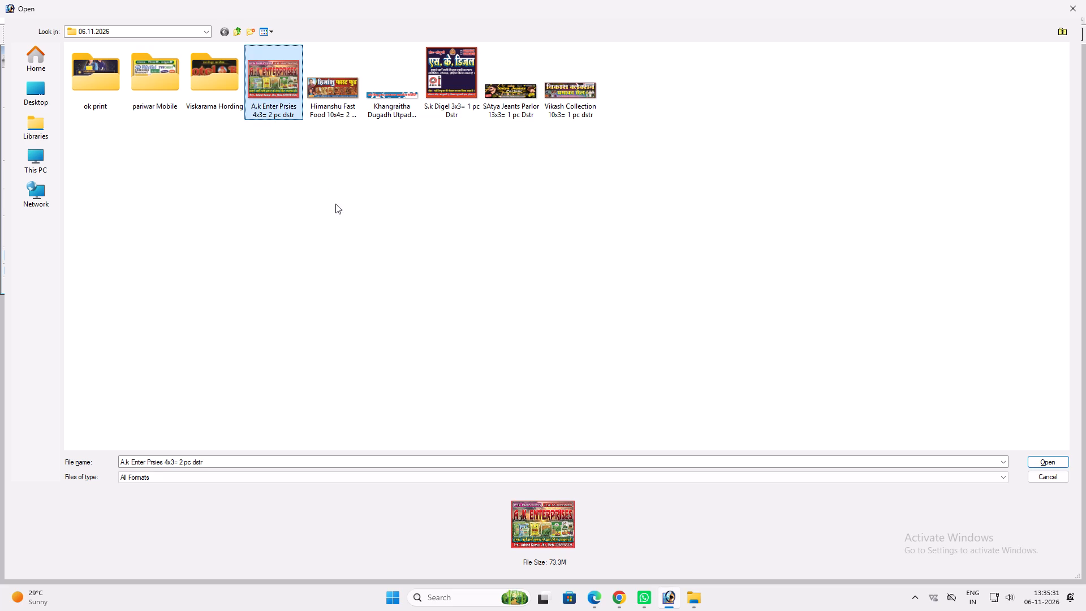
click(1085, 0)
Duplicate the vertical sticker rightward along the page's top edge, with small gaps, until six stand in a row.
key(v)
ctrl+click(385, 163)
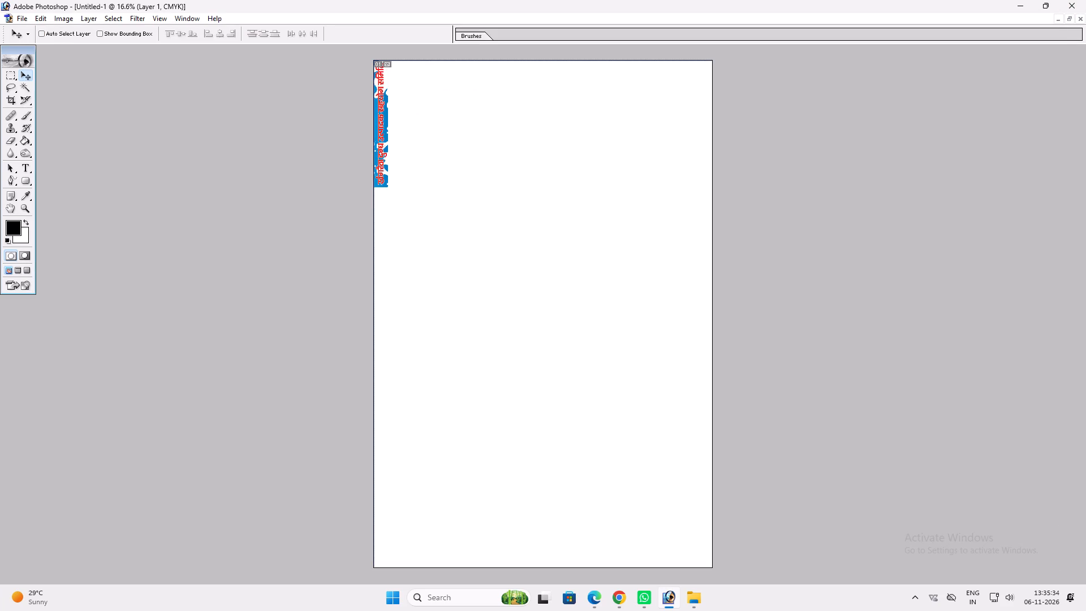
alt+drag(385, 163, 400, 158)
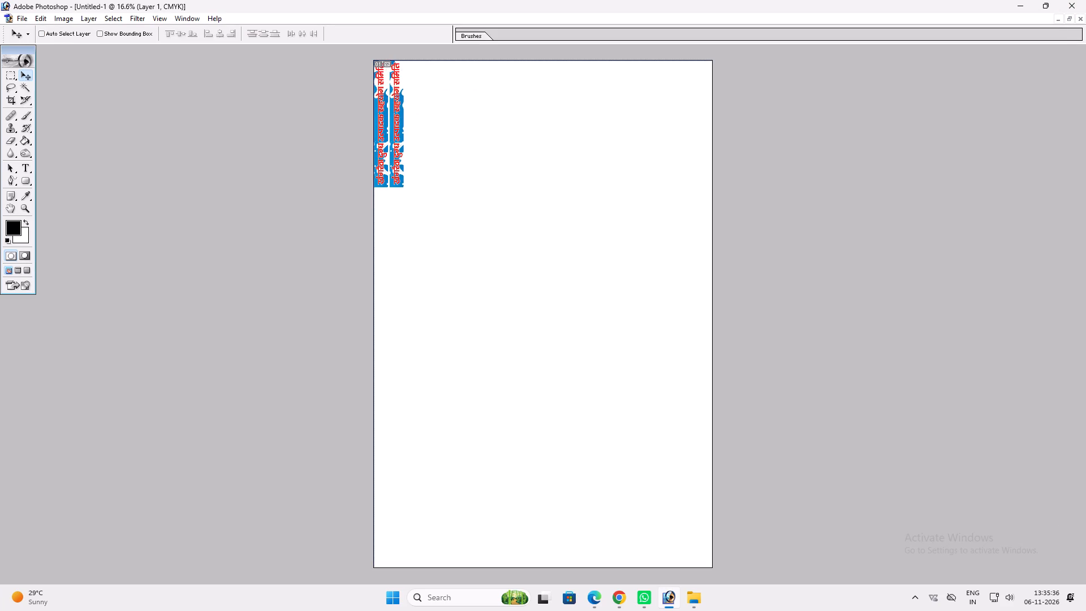
click(399, 158)
key(ctrl+plus)
key(ctrl+plus)
key(space)
drag(389, 167, 416, 321)
alt+shift+drag(337, 216, 339, 216)
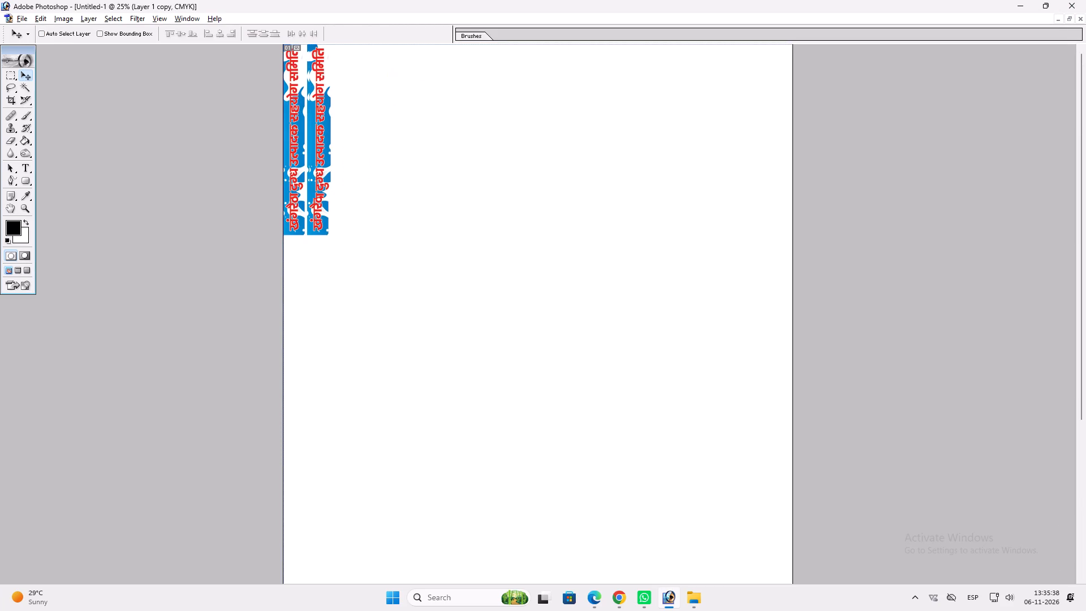
alt+shift+drag(339, 216, 361, 213)
alt+shift+drag(355, 213, 382, 218)
alt+shift+drag(377, 218, 402, 216)
alt+drag(394, 213, 414, 214)
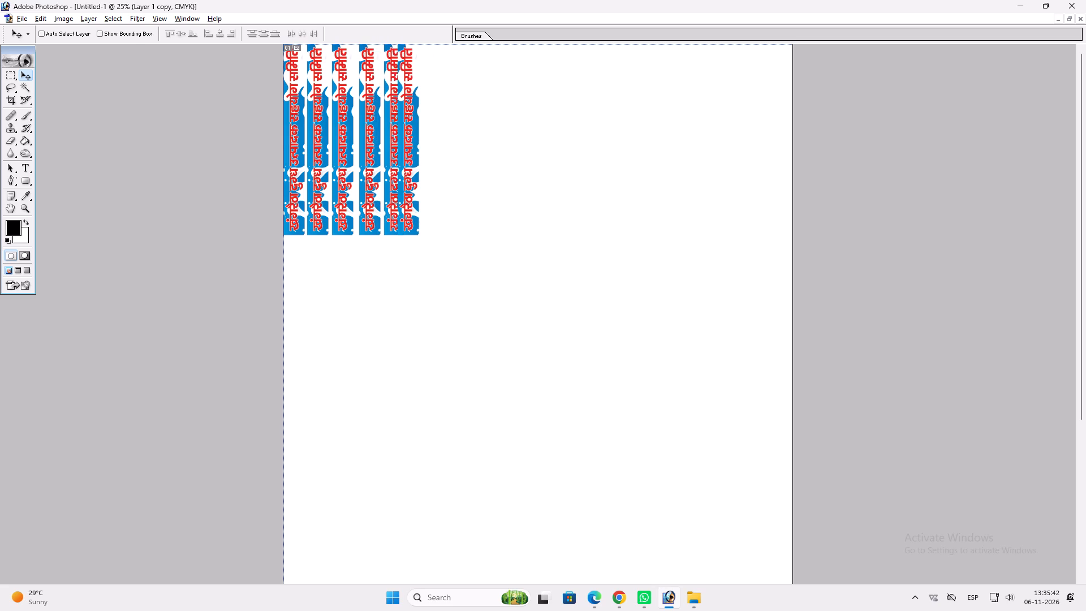
alt+drag(414, 214, 421, 218)
Extend the row with six more sticker copies at the same small spacing, reaching twelve stickers.
alt+drag(419, 220, 446, 225)
alt+drag(445, 225, 472, 223)
alt+drag(472, 223, 507, 218)
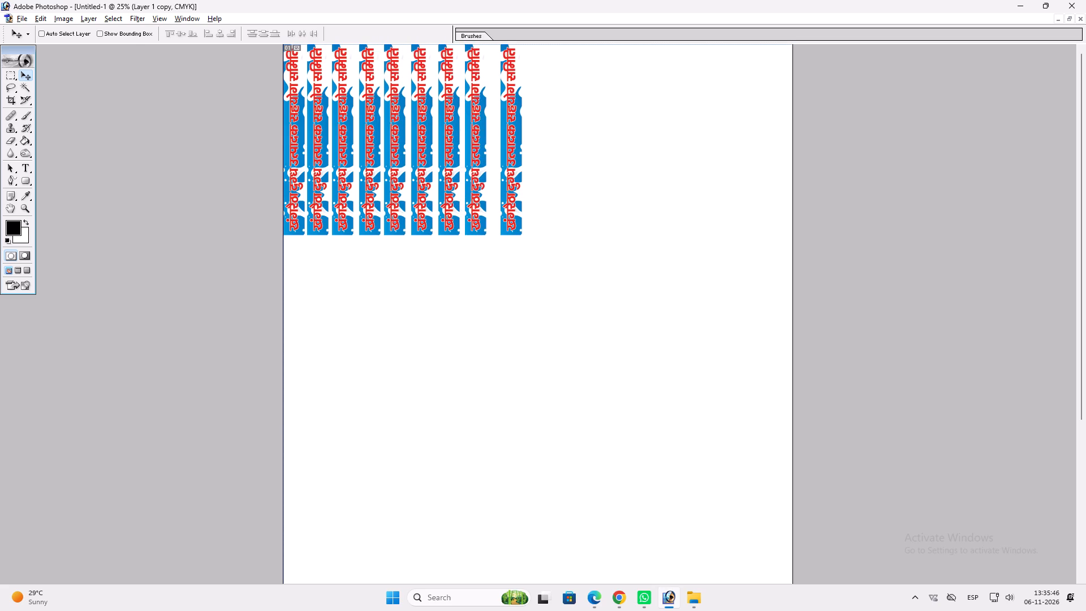
alt+drag(507, 218, 499, 220)
alt+shift+drag(499, 220, 525, 221)
alt+shift+drag(525, 221, 549, 221)
alt+shift+drag(548, 220, 566, 220)
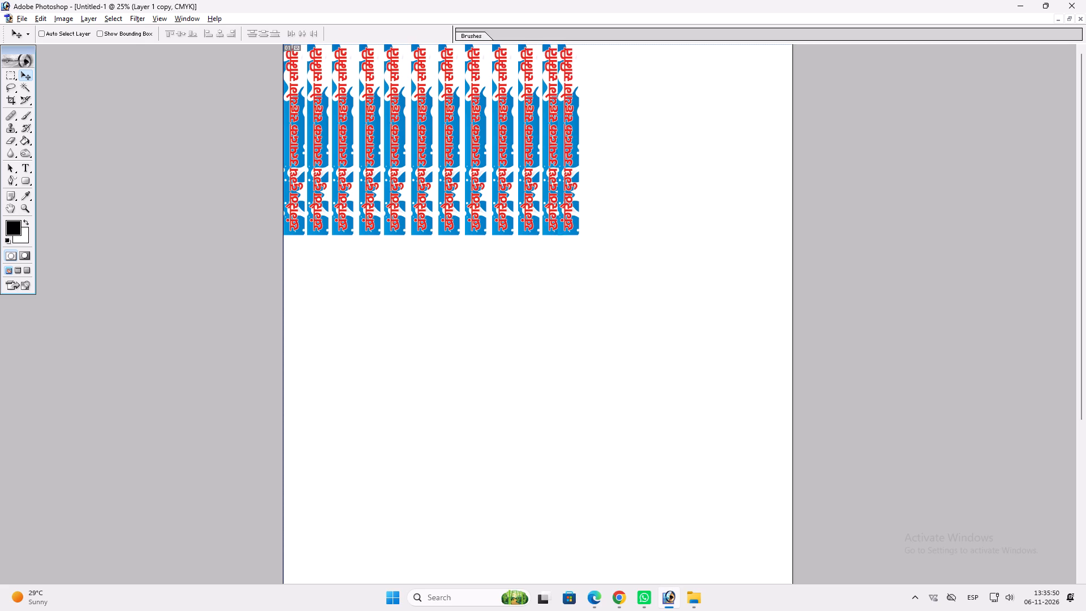
alt+shift+drag(566, 220, 572, 219)
Add seven more sticker copies toward the page's right edge, keeping the small gaps, to reach nineteen stickers.
alt+drag(572, 219, 588, 221)
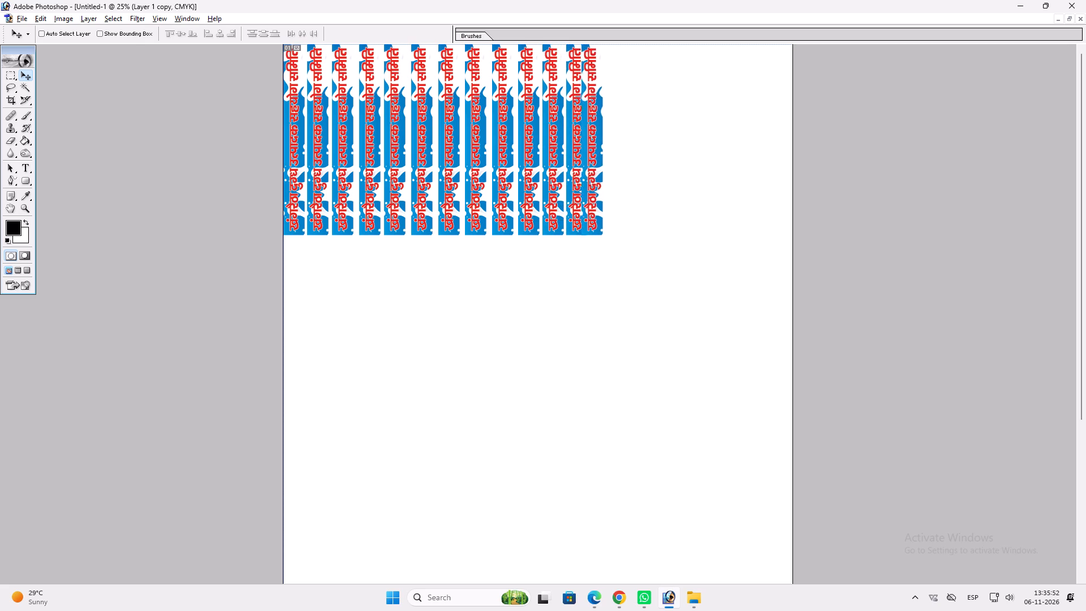
alt+drag(588, 221, 597, 220)
alt+shift+drag(591, 219, 614, 223)
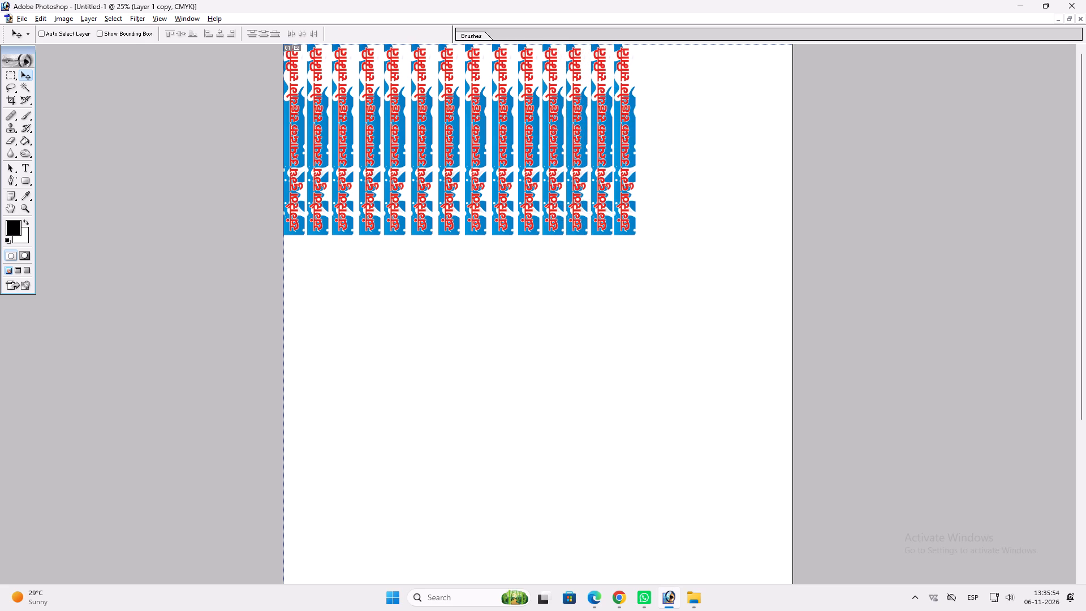
alt+shift+drag(614, 223, 615, 223)
alt+shift+drag(636, 206, 662, 208)
alt+shift+drag(658, 208, 683, 212)
alt+shift+drag(679, 212, 686, 212)
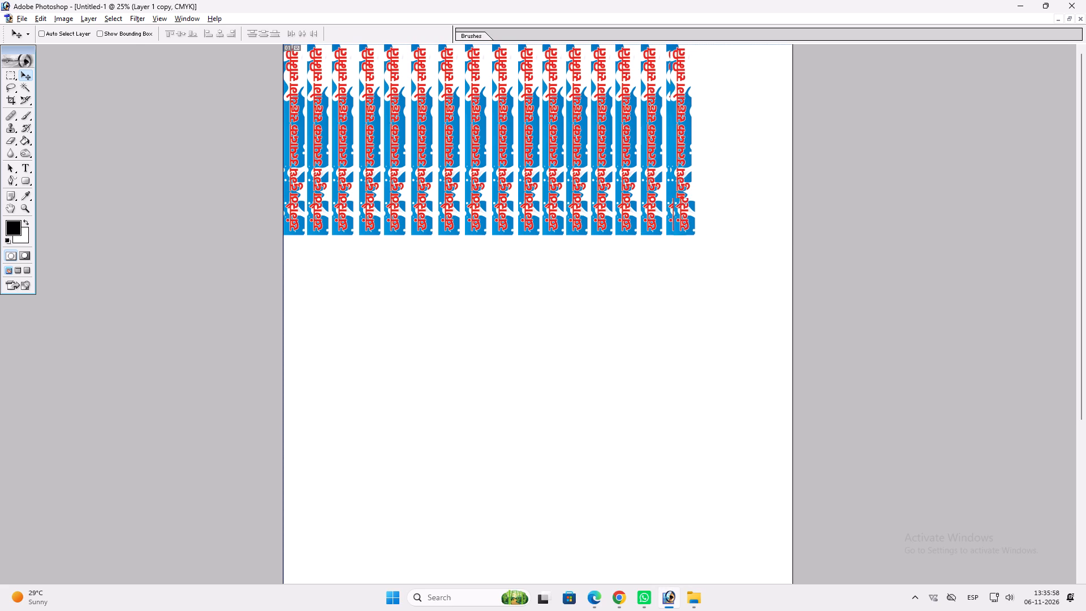
alt+shift+drag(686, 212, 705, 212)
alt+shift+drag(702, 212, 726, 211)
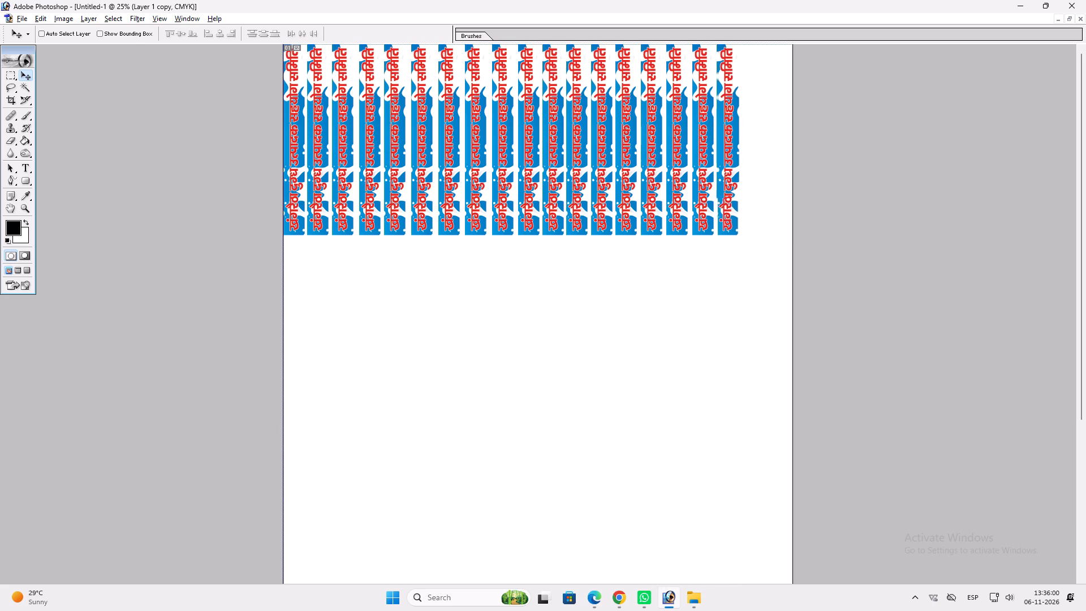
alt+shift+drag(726, 211, 728, 209)
alt+drag(725, 206, 750, 205)
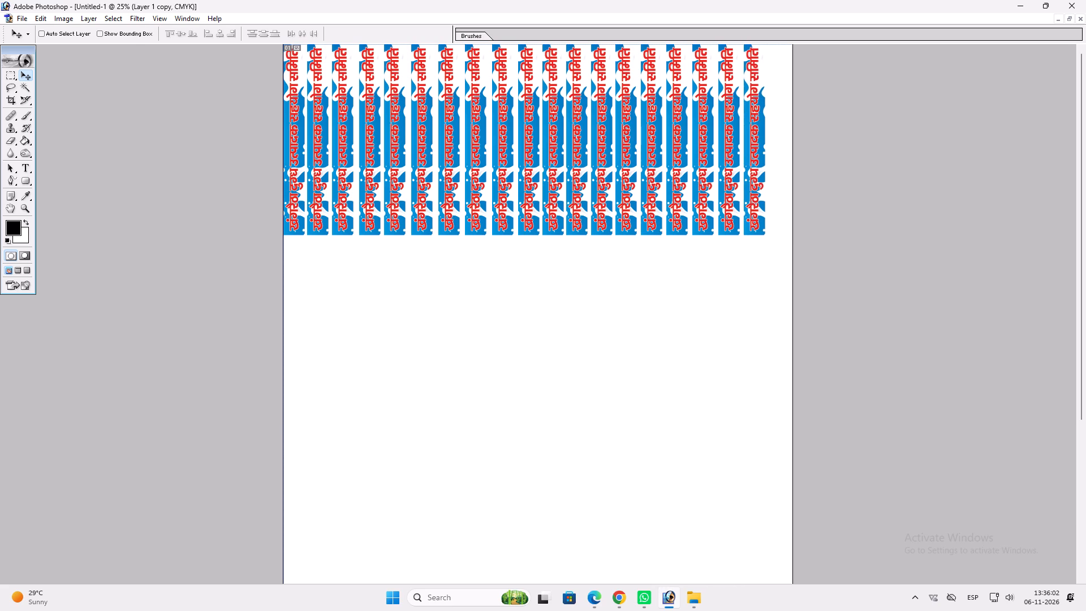
Link the stickers in the right half of the row together, test-moving the group after each addition and undoing every test move.
ctrl+shift+click(732, 193)
ctrl+shift+double_click(704, 193)
key(ctrl+z)
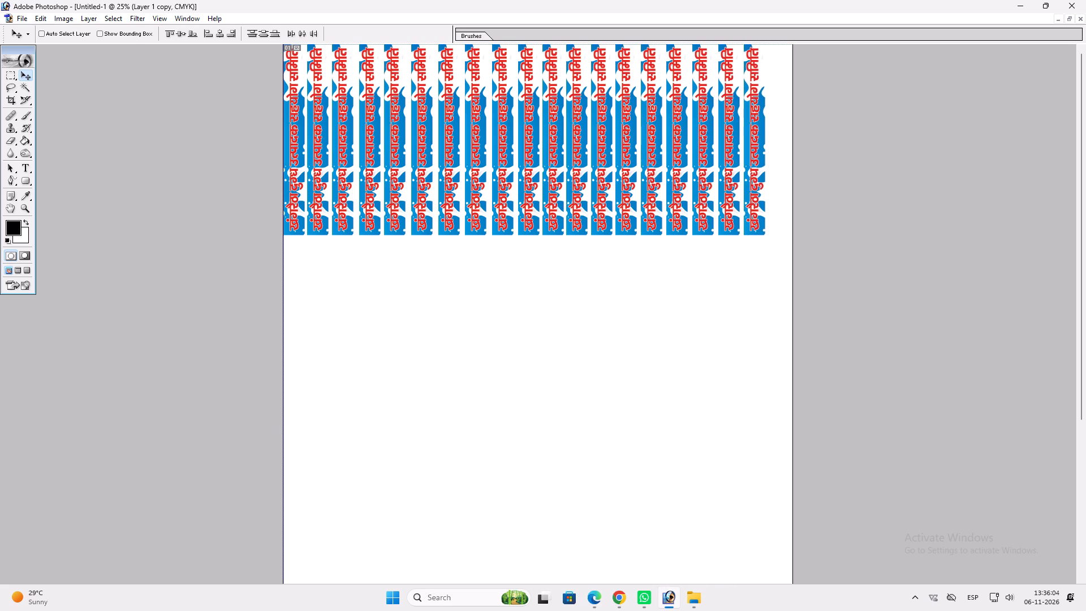
ctrl+shift+click(672, 197)
shift+drag(672, 197, 682, 197)
key(ctrl+z)
ctrl+shift+click(647, 190)
drag(647, 190, 658, 192)
key(ctrl+z)
ctrl+shift+click(629, 188)
drag(630, 188, 645, 191)
key(ctrl+z)
ctrl+shift+click(605, 184)
drag(605, 184, 618, 186)
key(ctrl+z)
ctrl+shift+click(581, 174)
ctrl+drag(581, 174, 590, 178)
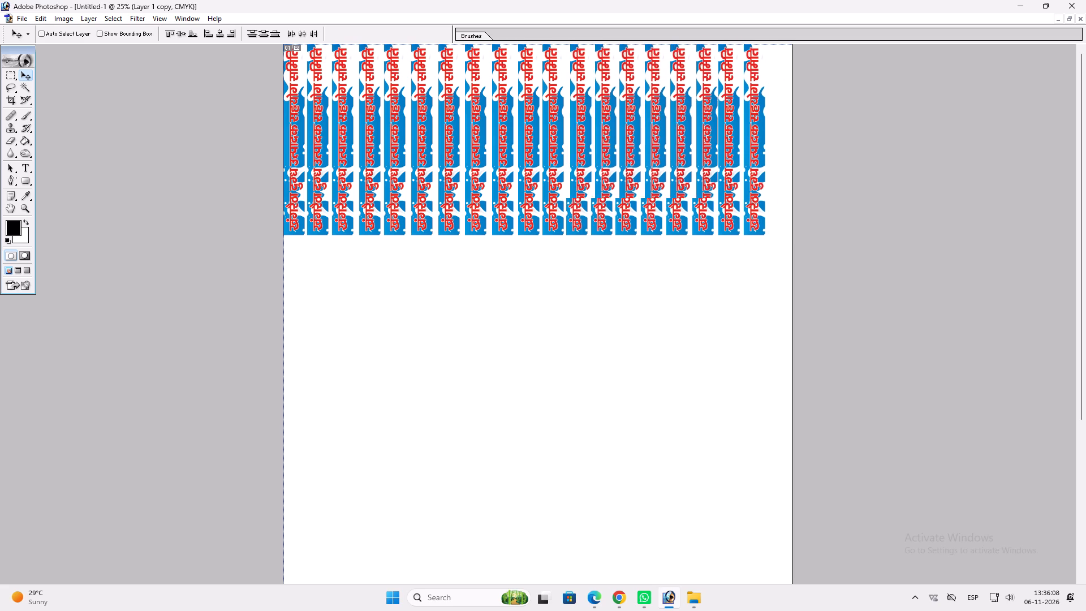
ctrl+drag(590, 178, 599, 182)
key(ctrl+z)
ctrl+shift+click(554, 162)
drag(557, 162, 570, 166)
key(ctrl+z)
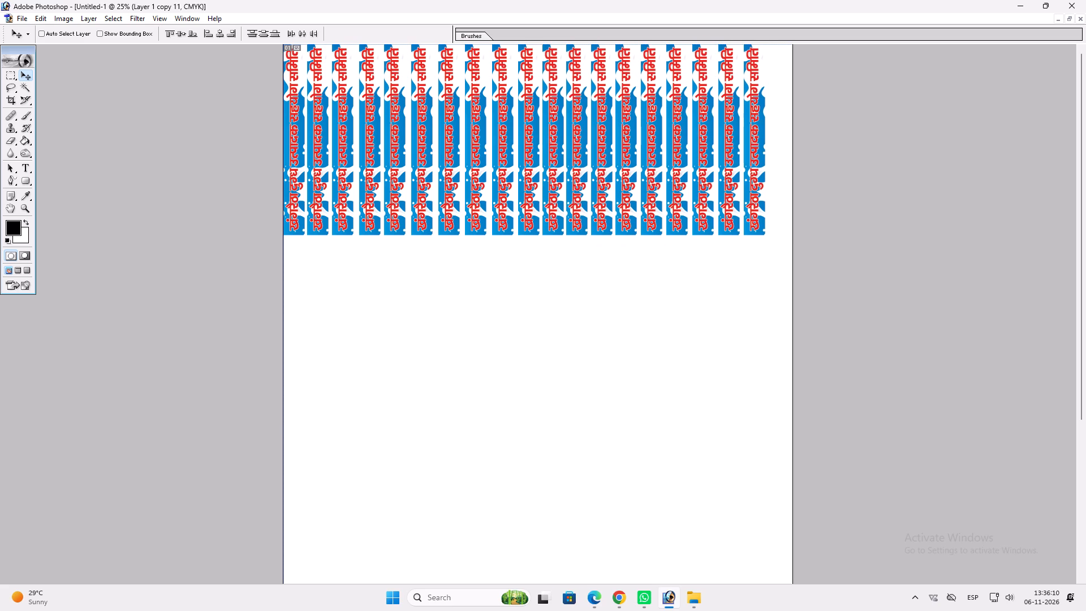
Link the remaining stickers toward the page's left edge to the group, undoing the test moves.
ctrl+shift+click(506, 162)
ctrl+shift+click(472, 155)
ctrl+shift+click(442, 150)
ctrl+shift+click(412, 140)
ctrl+shift+click(393, 138)
ctrl+shift+click(366, 128)
ctrl+shift+click(344, 134)
drag(344, 134, 357, 133)
key(ctrl+z)
ctrl+shift+click(324, 124)
shift+drag(324, 124, 335, 128)
key(ctrl+z)
key(ctrl+z)
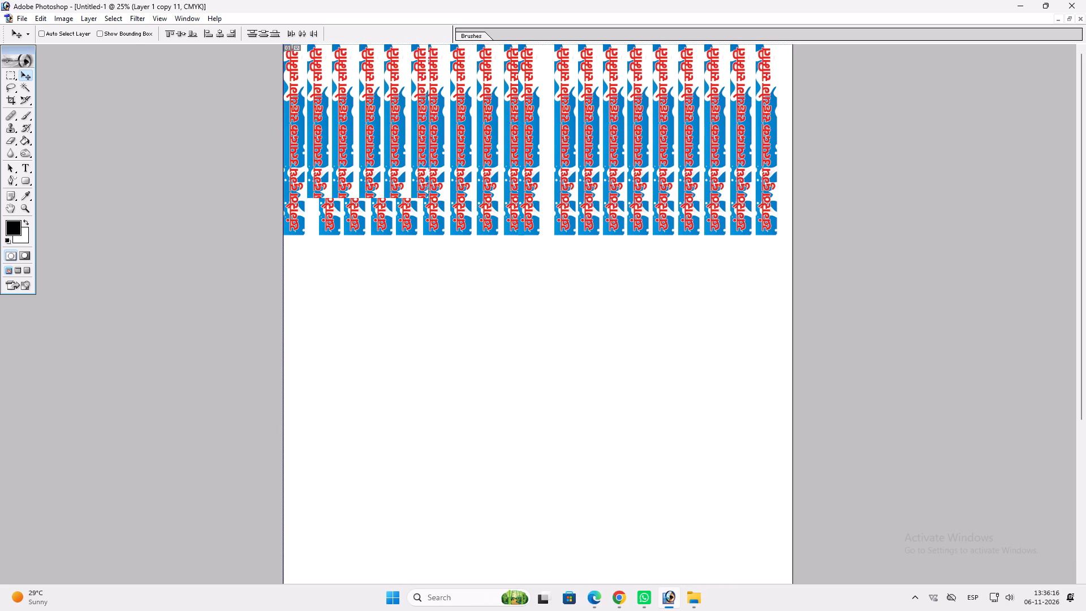
ctrl+shift+click(296, 122)
drag(296, 122, 319, 134)
key(ctrl+z)
Check the linked group with a test move, undo it, and distribute the nineteen stickers evenly across the row.
ctrl+shift+click(530, 107)
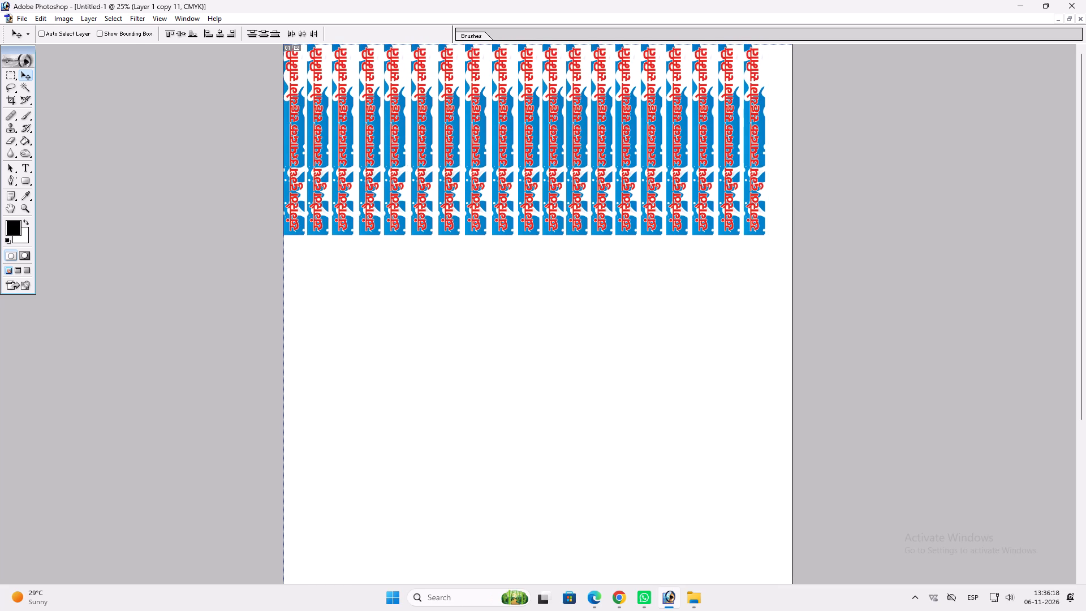
drag(530, 107, 548, 111)
key(ctrl+z)
double_click(300, 31)
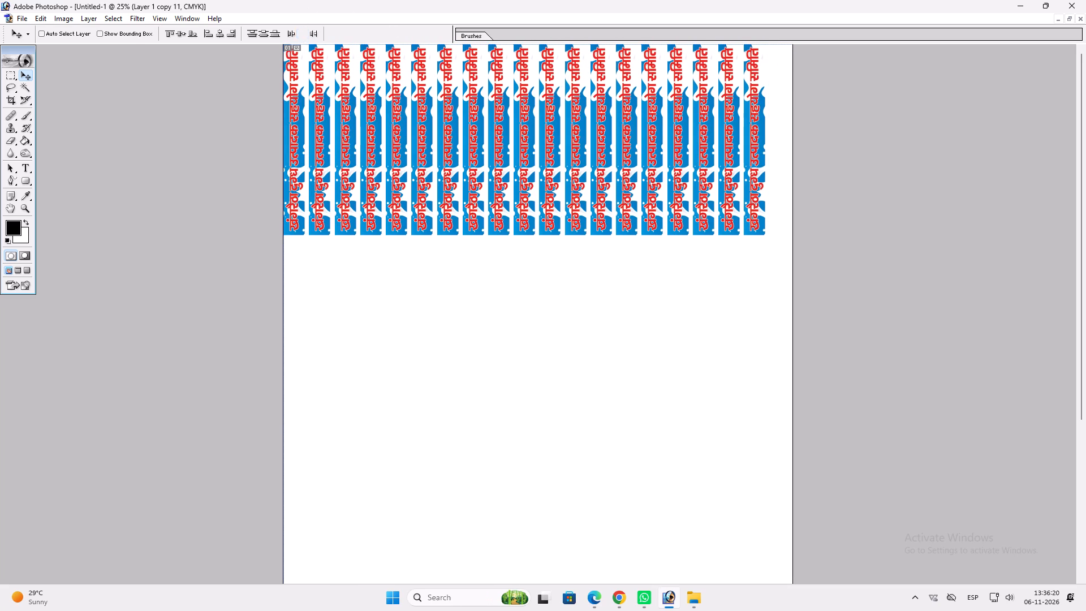
Duplicate the last sticker rightward to the page's right edge, making twenty stickers in the row.
key(ctrl+t)
key(shift+Return)
key(v)
ctrl+shift+right_click(755, 149)
ctrl+shift+click(767, 154)
alt+drag(766, 153, 787, 151)
key(ctrl+z)
ctrl+click(759, 147)
alt+shift+drag(759, 147, 788, 148)
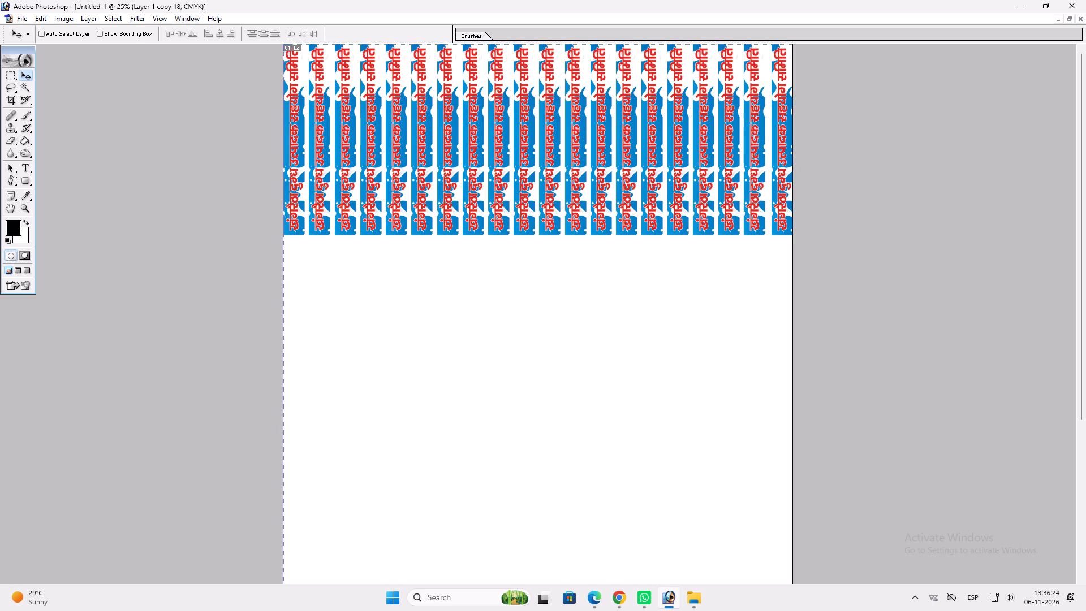
Link the twentieth sticker to the row, undo the test moves, and distribute all the stickers evenly between the page's side edges.
ctrl+click(734, 150)
ctrl+drag(734, 150, 736, 168)
key(ctrl+z)
ctrl+shift+click(752, 146)
ctrl+shift+click(783, 145)
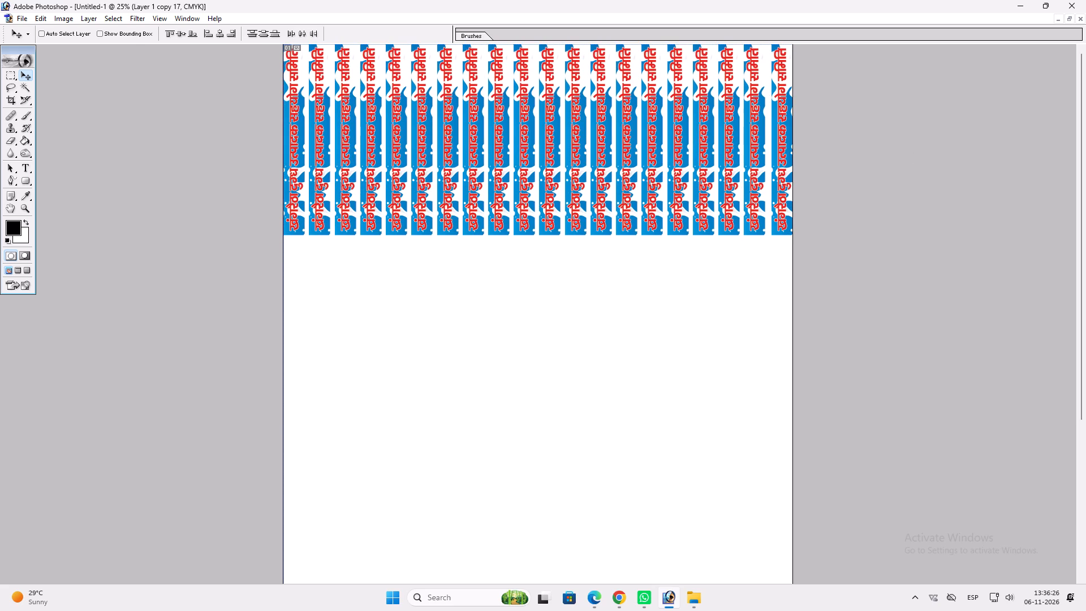
drag(783, 144, 785, 173)
key(ctrl+z)
double_click(301, 31)
Merge the linked stickers into a single layer holding the whole row, with the full page in view.
key(space)
key(space)
right_click(411, 136)
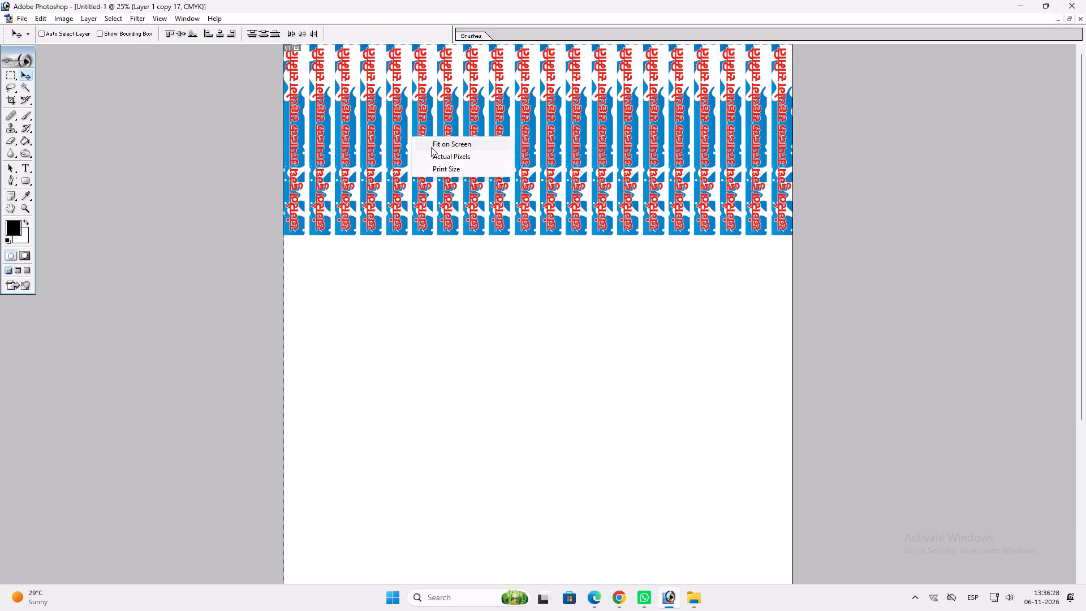
click(427, 144)
drag(444, 134, 445, 151)
key(ctrl+z)
key(ctrl+e)
Duplicate the merged sticker row downward three times to fill the page with four rows, nudging the last row slightly up.
alt+shift+drag(481, 129, 483, 223)
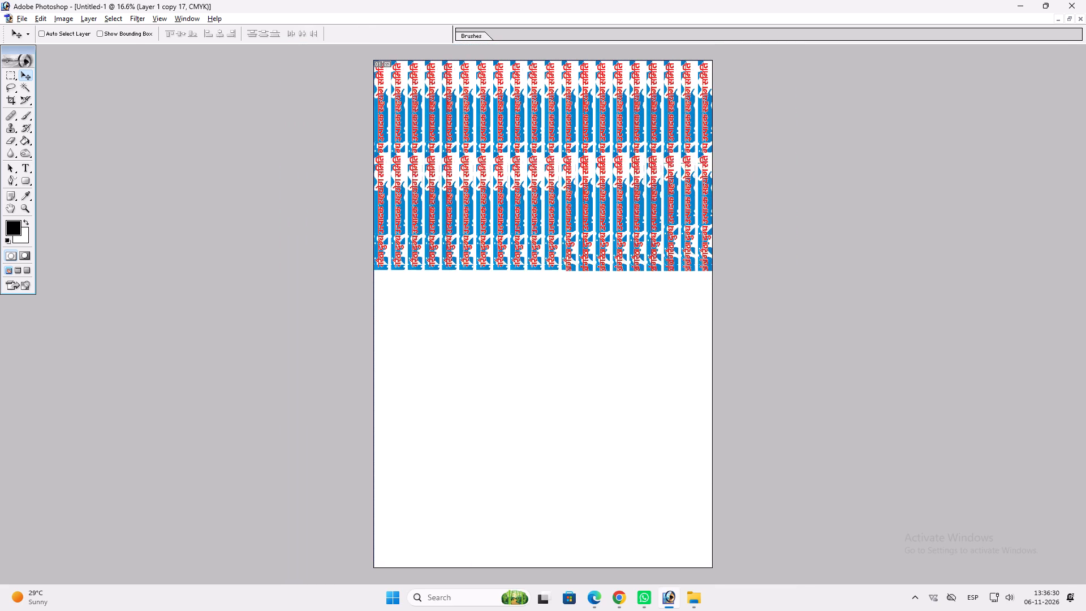
alt+shift+drag(483, 223, 487, 261)
alt+shift+drag(486, 253, 494, 282)
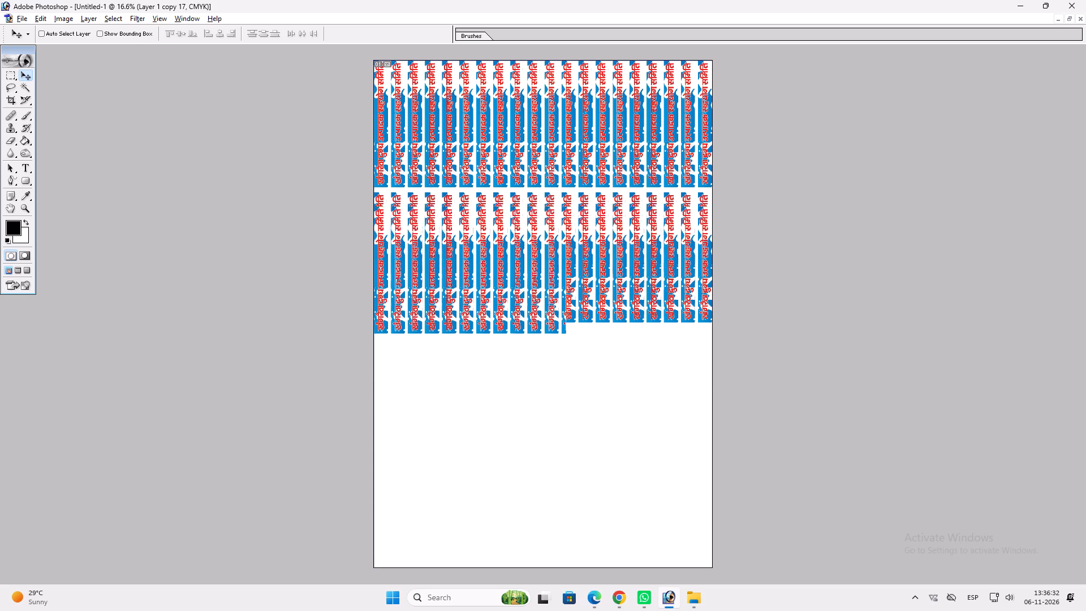
alt+shift+drag(494, 282, 494, 367)
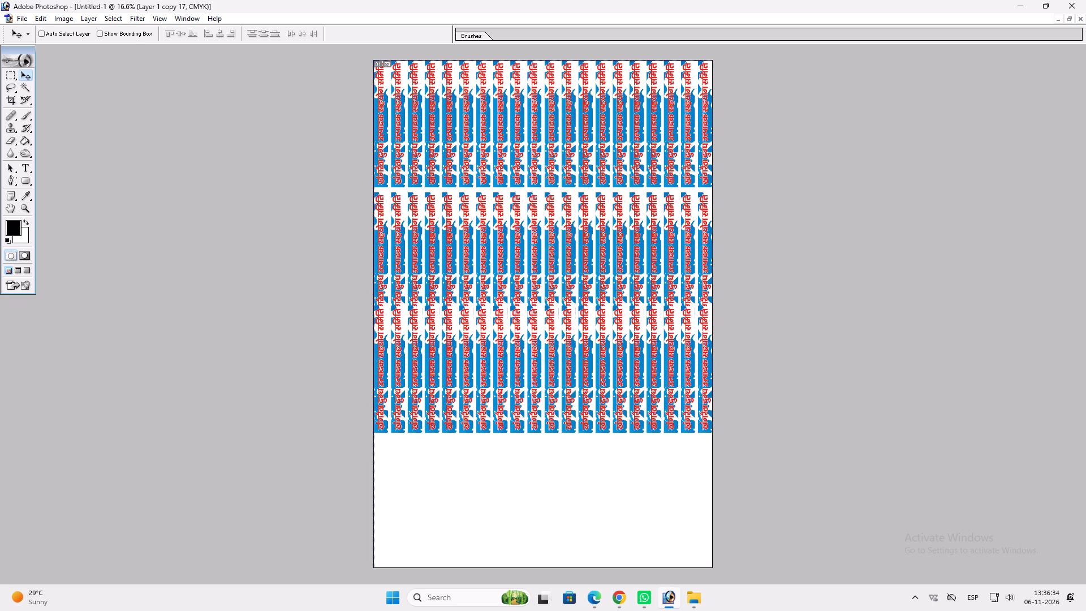
alt+shift+drag(484, 348, 482, 484)
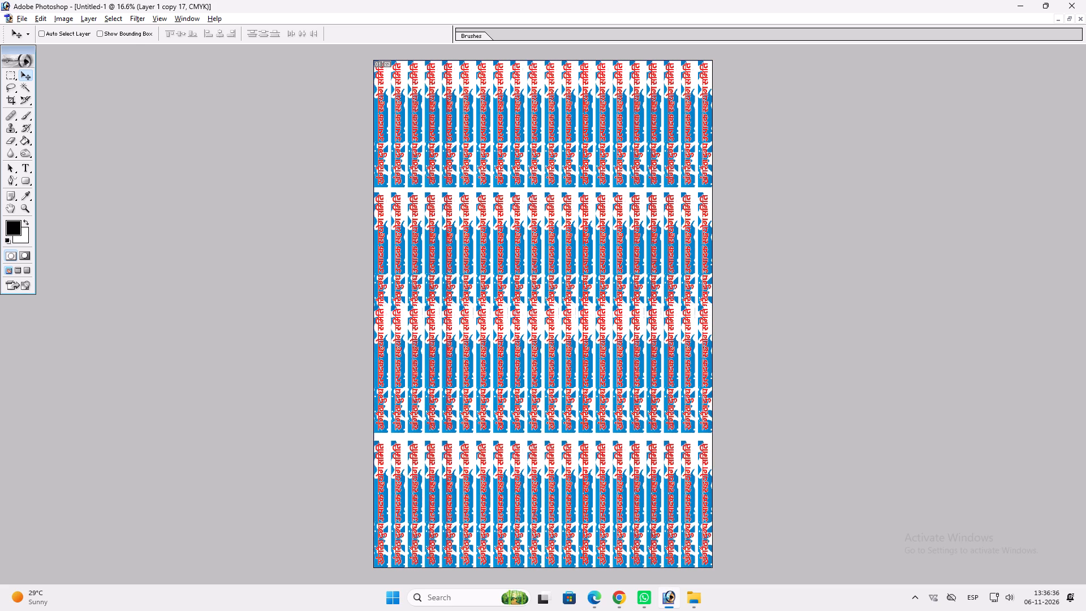
alt+shift+drag(482, 484, 482, 483)
key(Up)
key(Up)
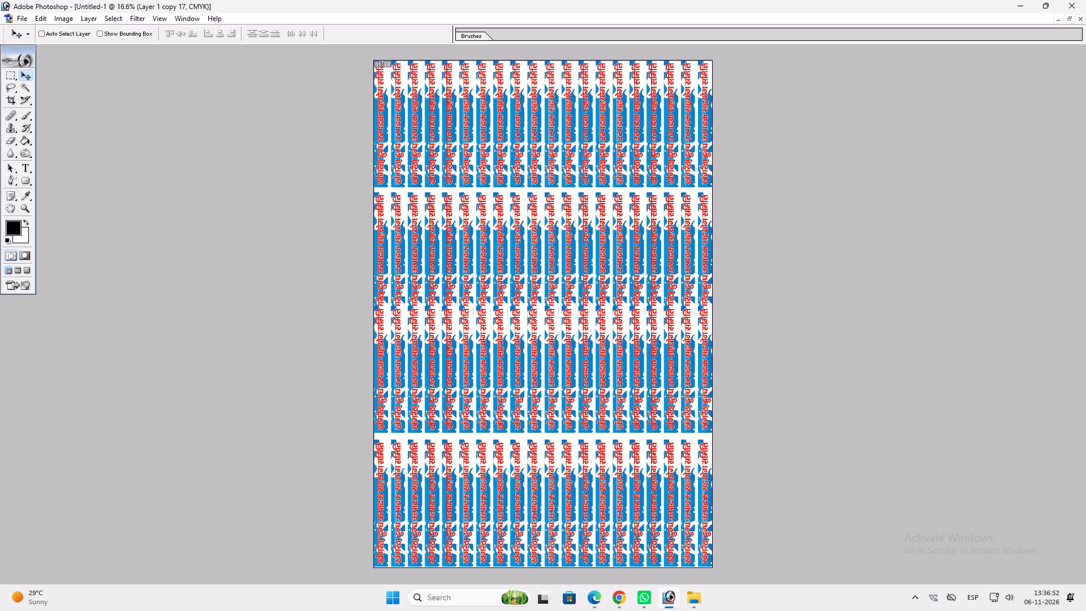
Save the sheet as a TIFF named Sticker 18x12= 2 Sheet STicker in the 06.11.2026 folder, accepting the TIFF options.
key(ctrl+shift+s)
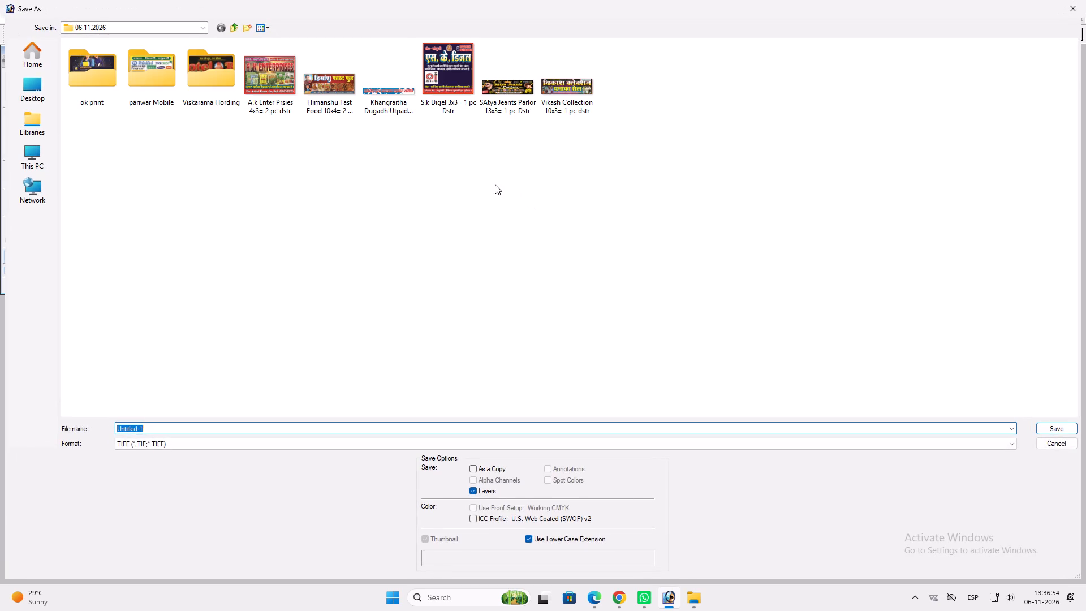
text(Sticker)
key(space)
text(18)
text(x22)
key(BackSpace)
key(BackSpace)
text(12x)
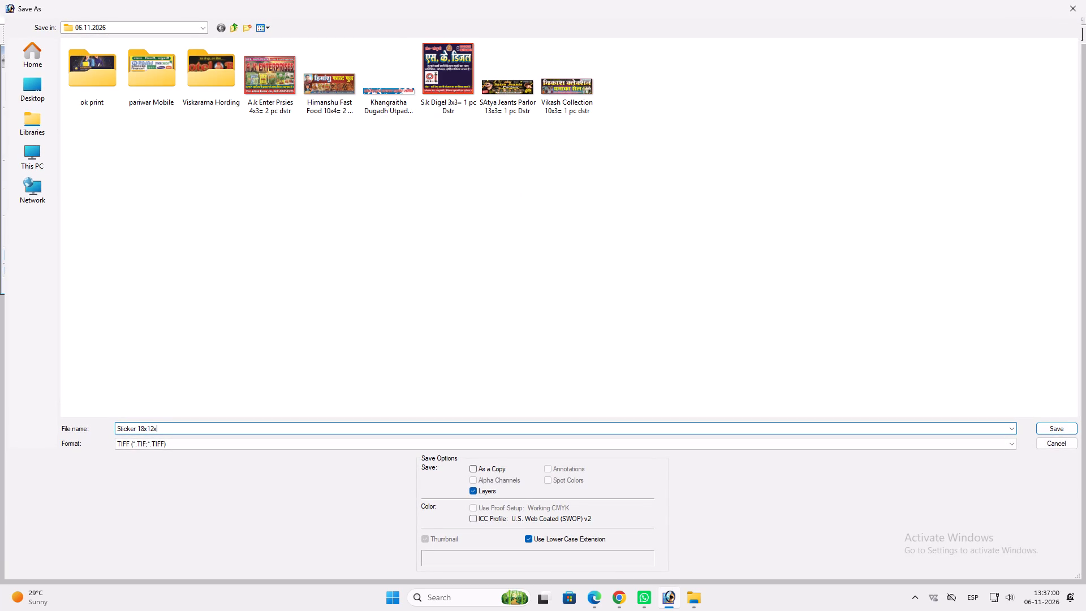
key(BackSpace)
text(¿)
key(space)
key(BackSpace)
key(BackSpace)
click(965, 593)
click(926, 431)
text(=)
key(space)
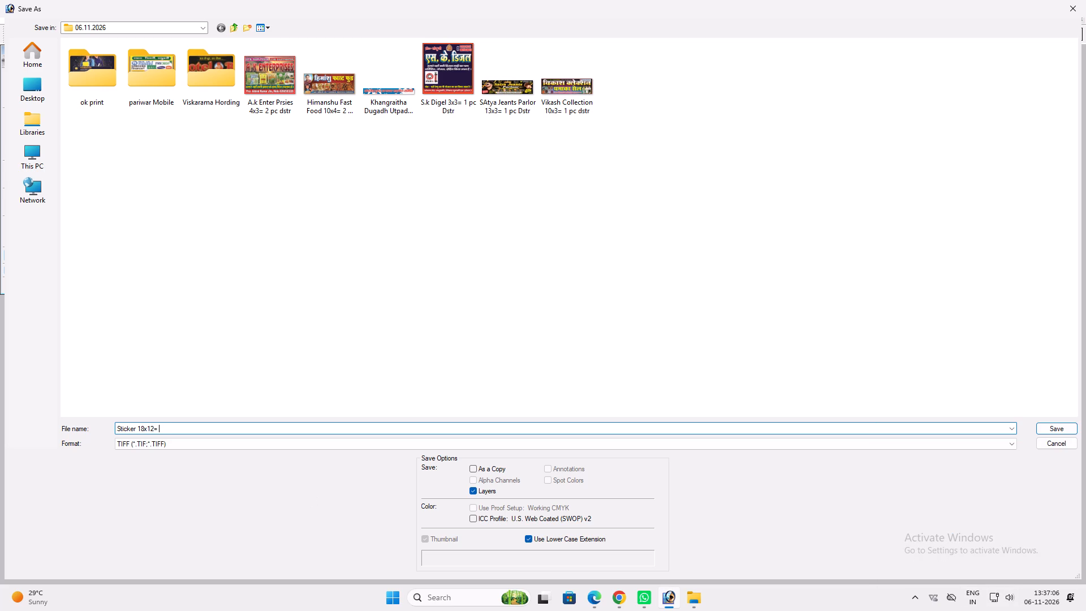
key(2)
key(space)
text(Sheet STicker)
key(space)
key(Return)
key(Return)
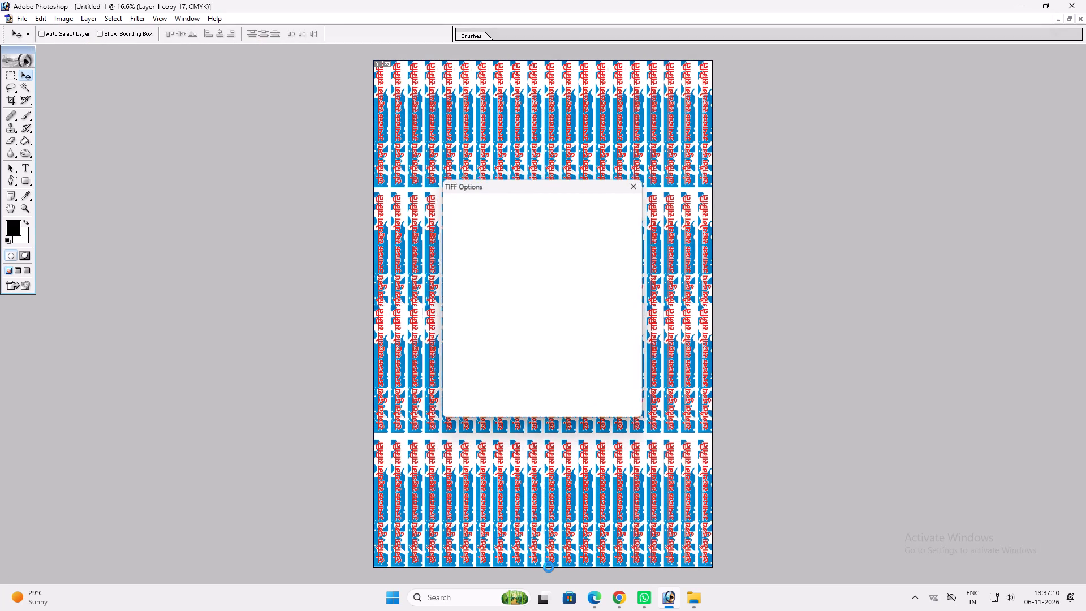
Save the sheet again as a JPEG under the same name in the 06.11.2026 folder.
key(ctrl+shift+s)
key(Tab)
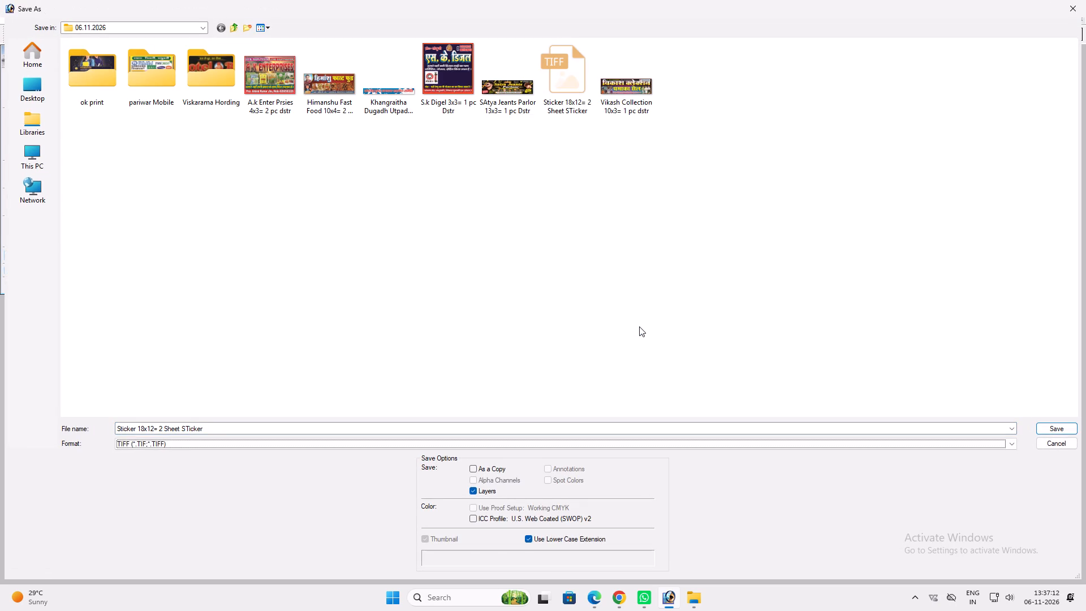
key(j)
key(Return)
key(Return)
key(Return)
Close the print sheet and the single Khangraitha Dugadh Utpadak sticker document.
key(ctrl+w)
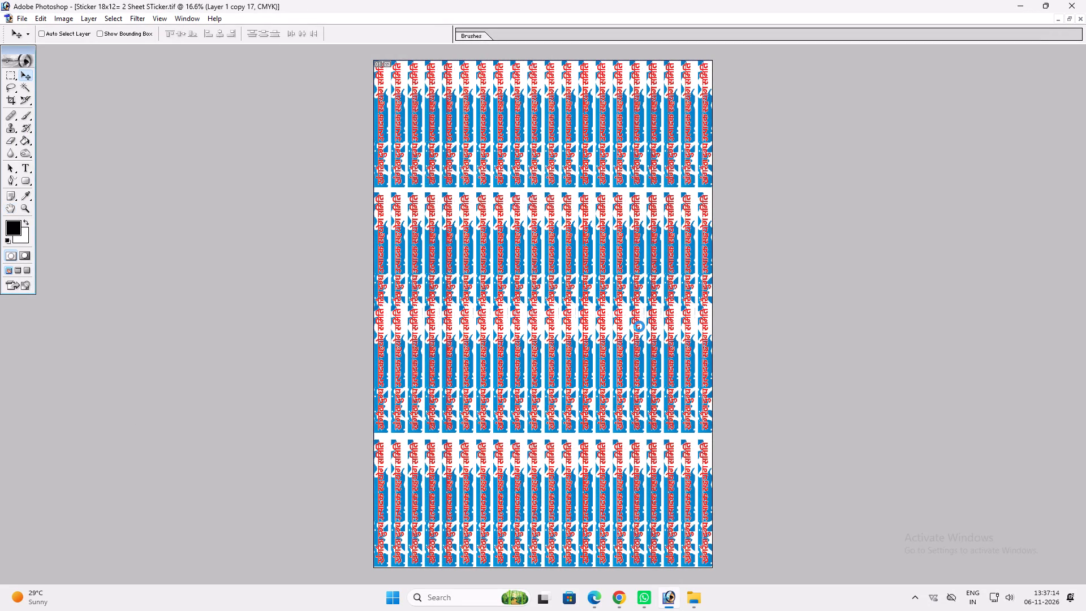
key(ctrl+w)
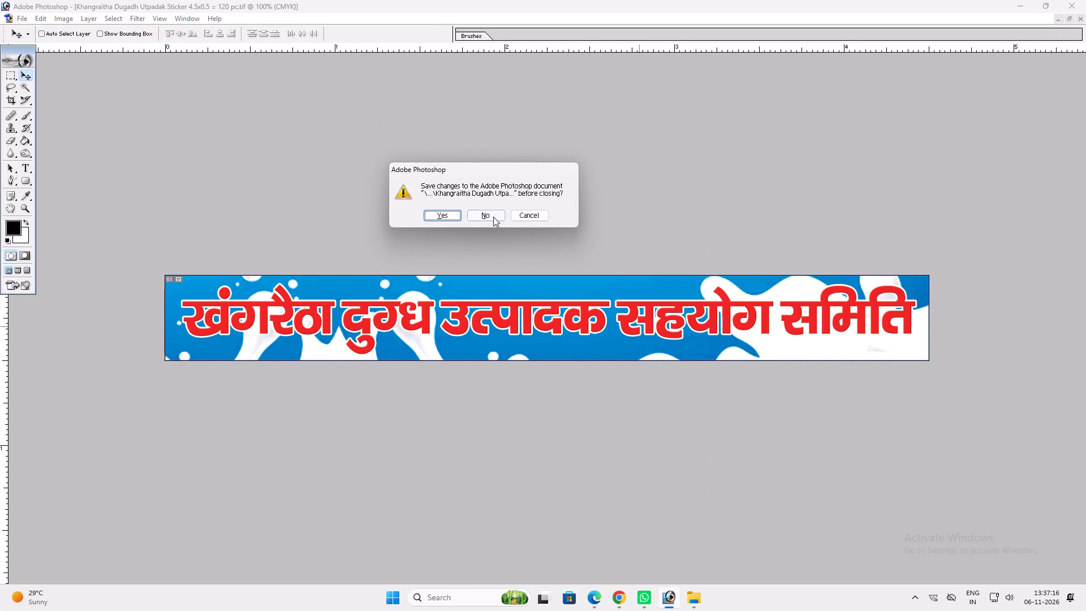
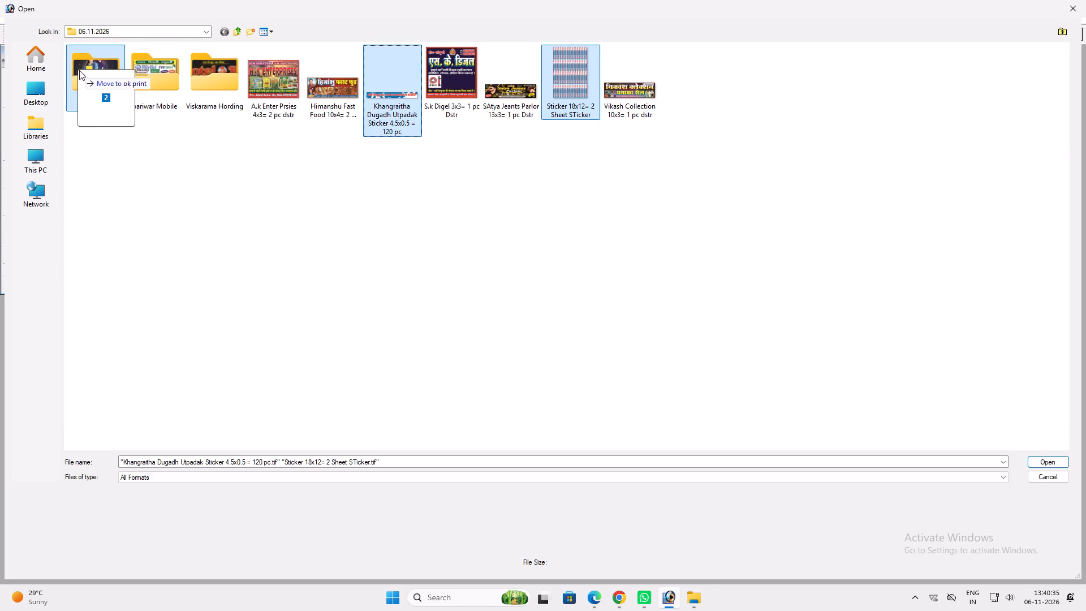
Select the S.k Digel 3x3= 1 pc Dstr file in the 06.11.2026 folder.
click(398, 83)
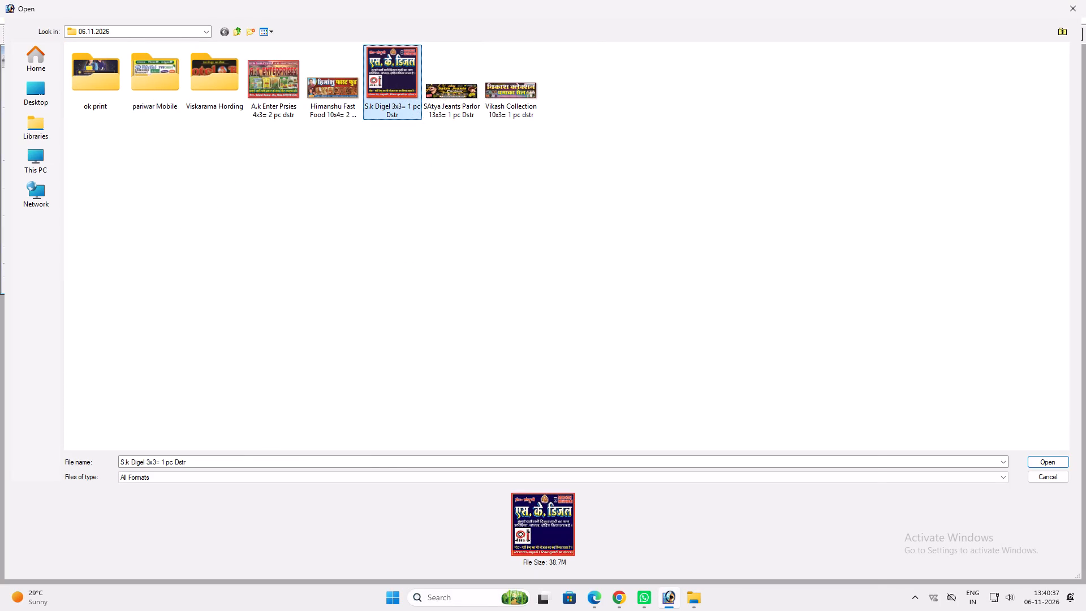
Search Windows for "ca" and switch to the Calculator app.
click(468, 606)
text(ca)
key(Return)
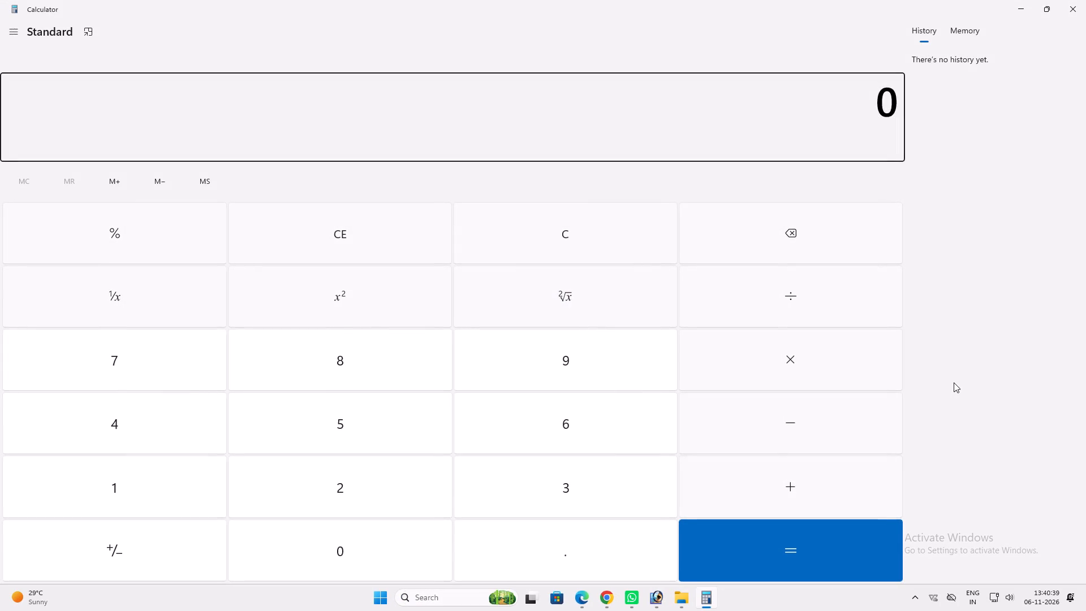
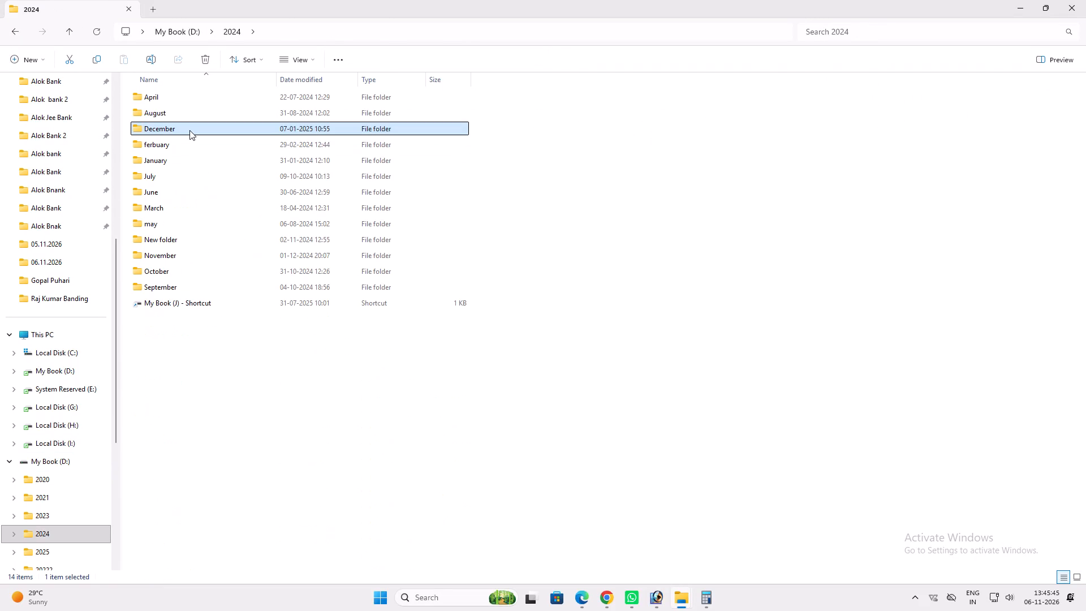
Open the June folder inside 2024 and show its contents as medium icons.
text(ju)
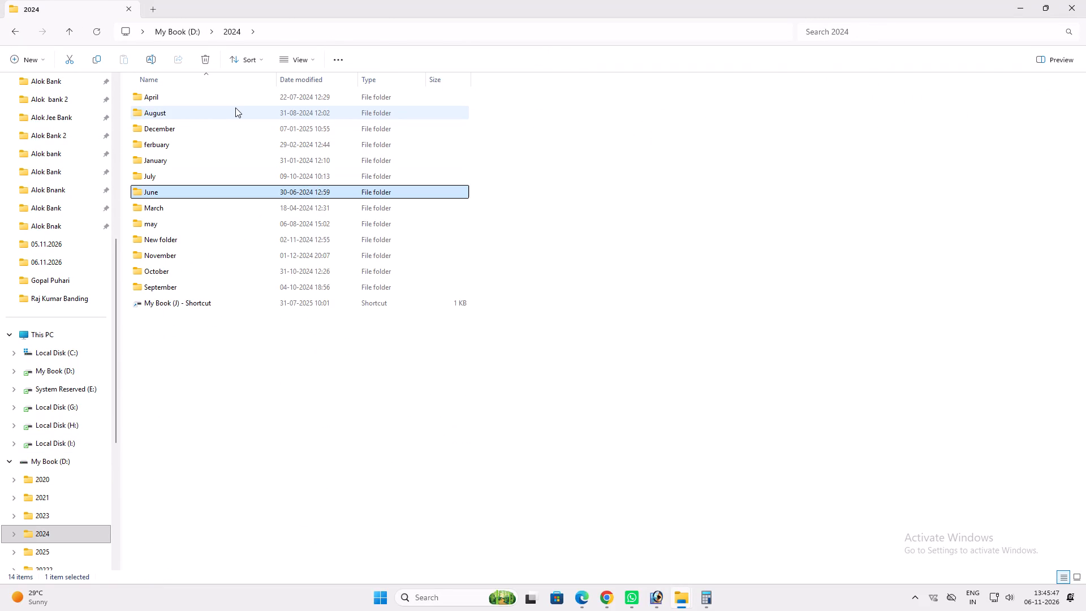
key(j)
key(Return)
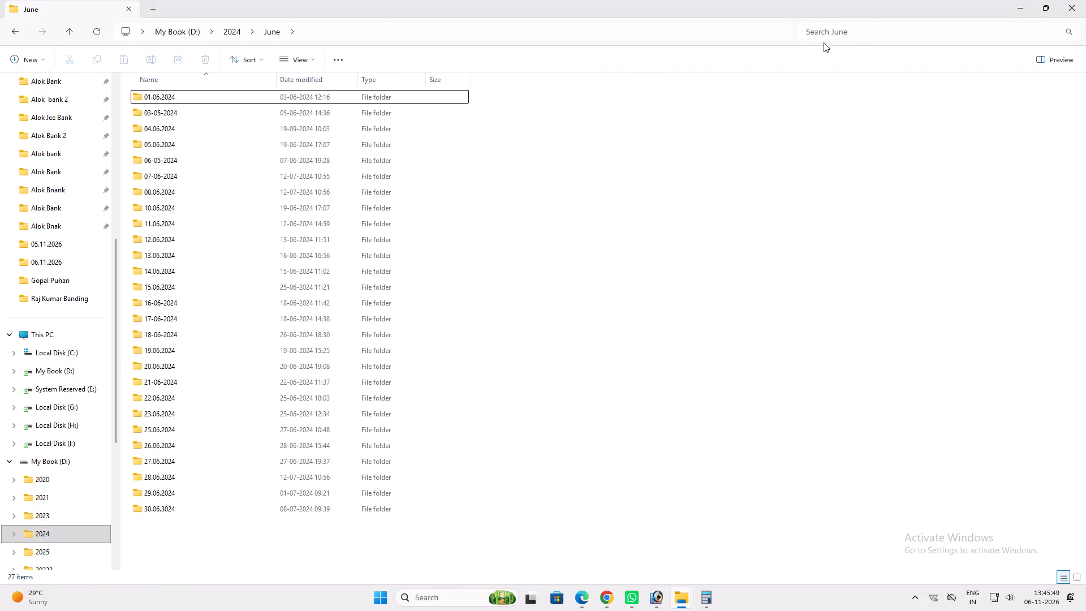
click(826, 36)
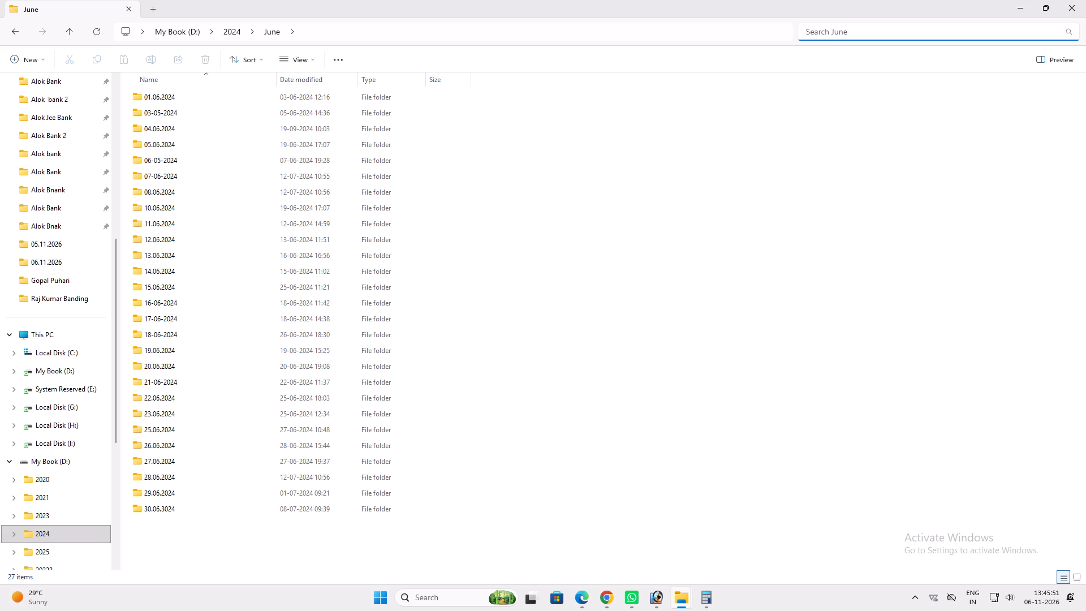
click(313, 59)
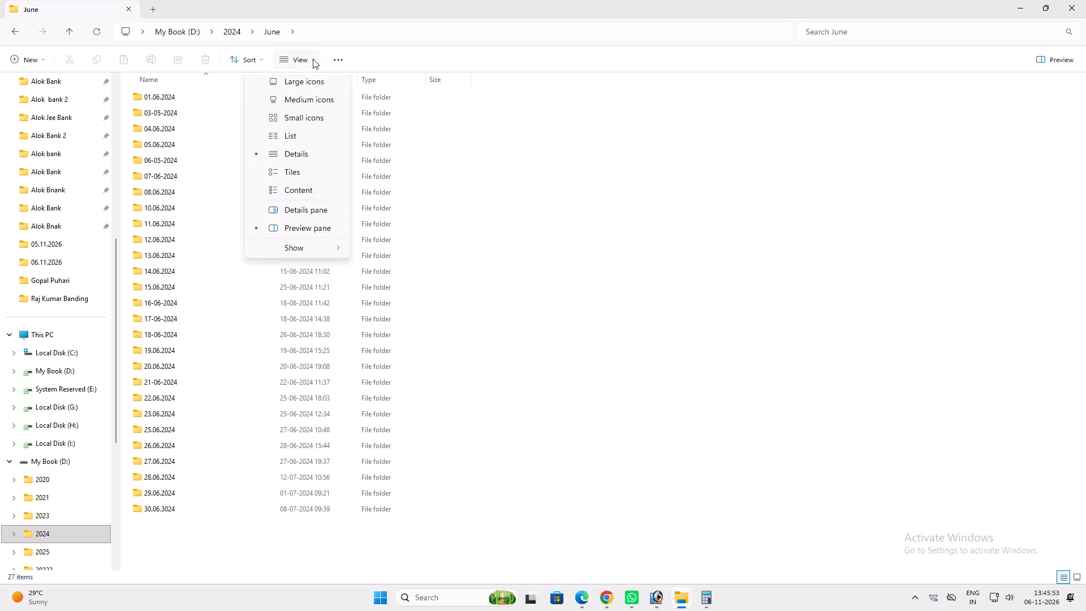
click(316, 105)
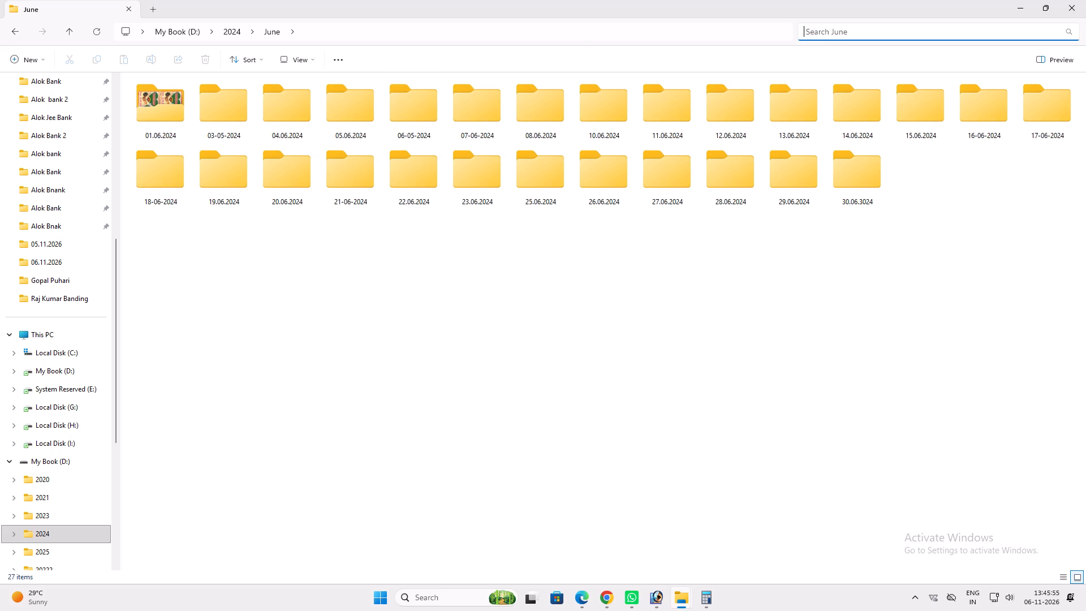
Search the June folder for "nira" and show the results as medium icons.
click(838, 34)
text(nira)
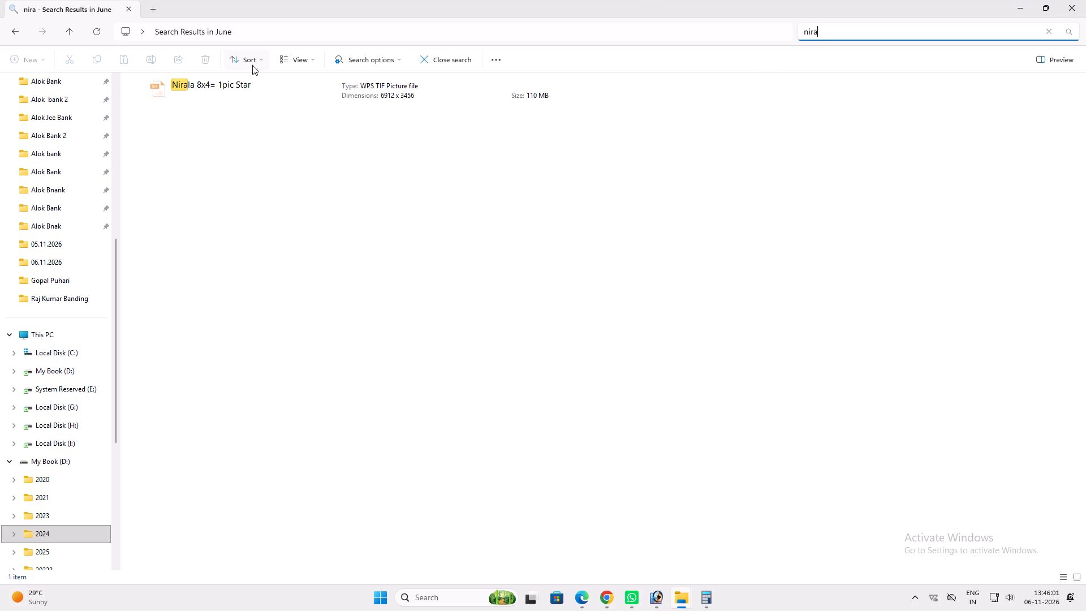
click(321, 58)
click(308, 100)
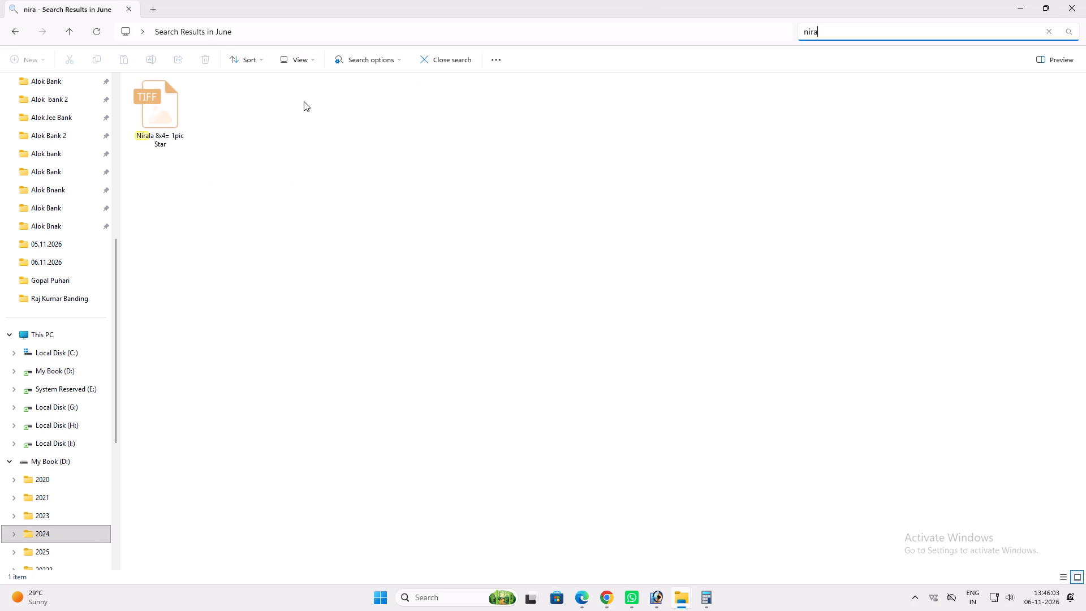
Dismiss Photoshop's pending Open dialog, open the Nirala 8x4= 1pic Star TIFF from the search results there, and maximise its document window.
drag(160, 115, 663, 605)
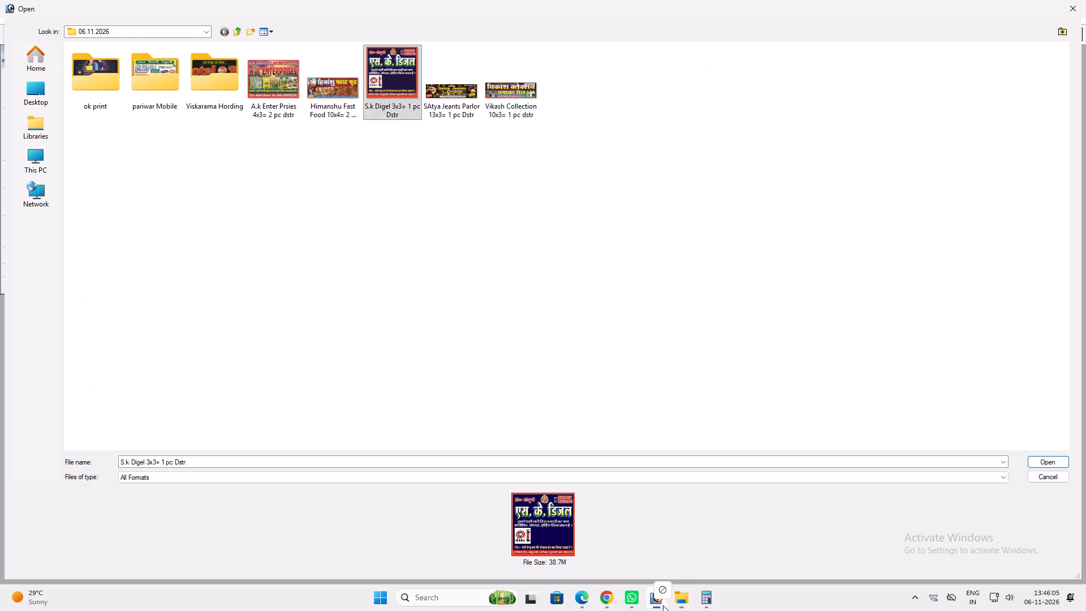
drag(663, 605, 667, 592)
click(1085, 0)
click(692, 596)
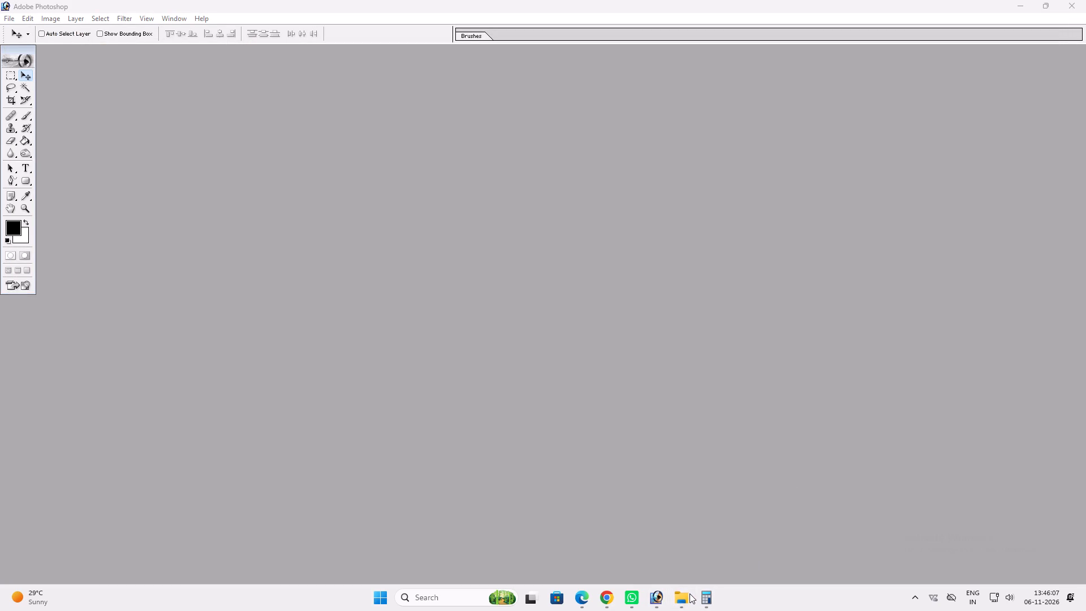
click(689, 593)
click(713, 544)
drag(152, 109, 223, 276)
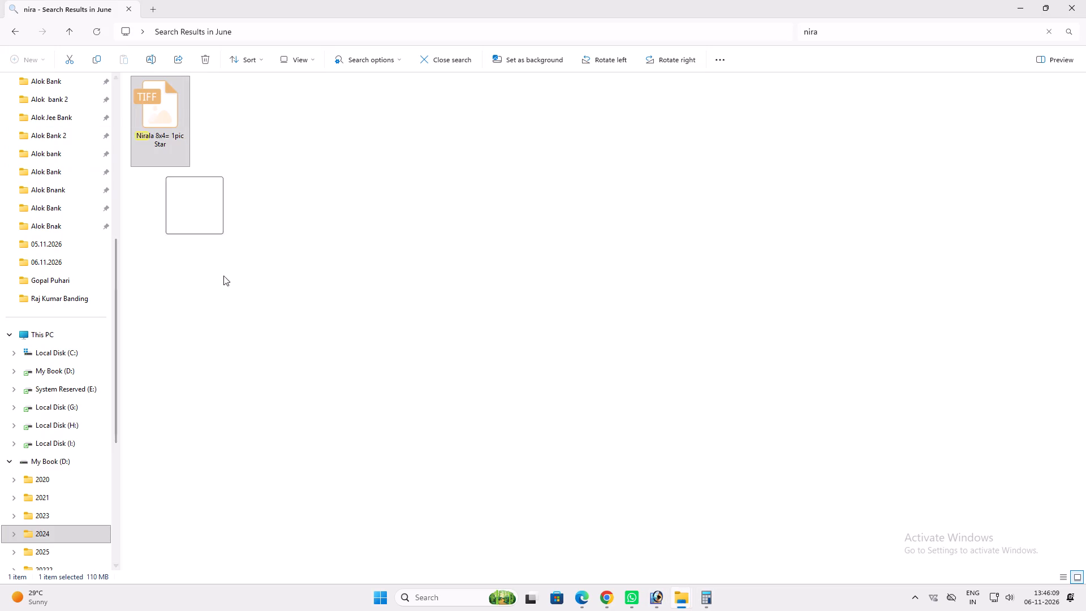
drag(223, 276, 654, 494)
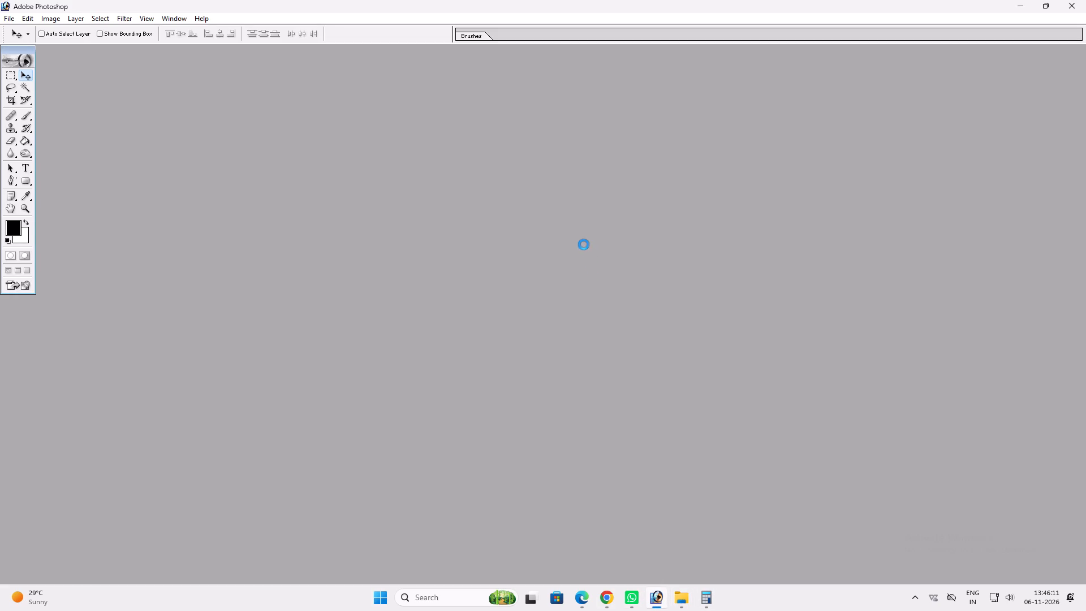
key(Return)
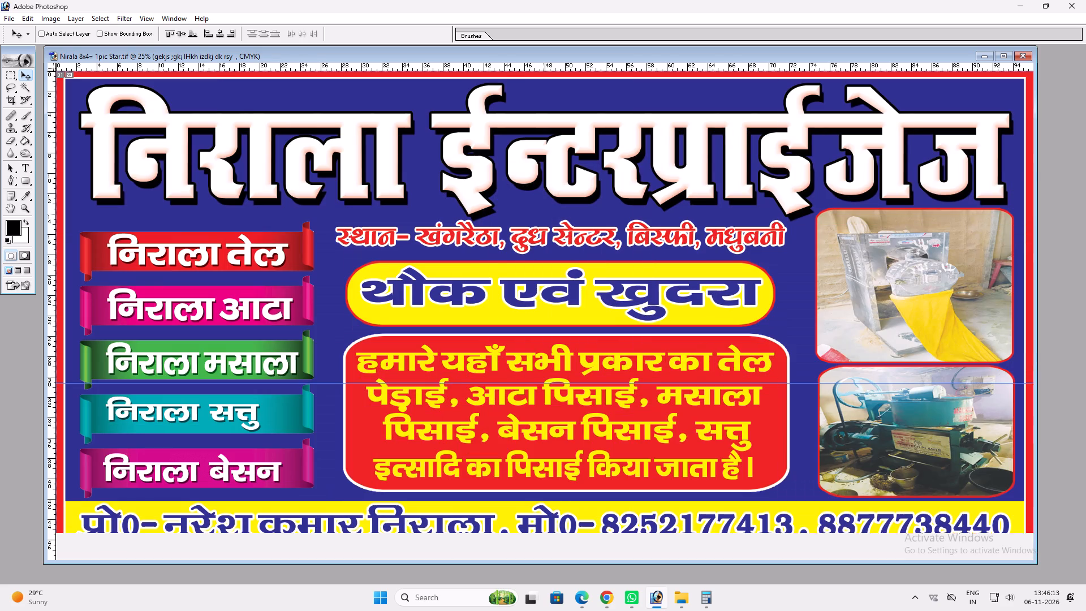
click(518, 61)
double_click(518, 61)
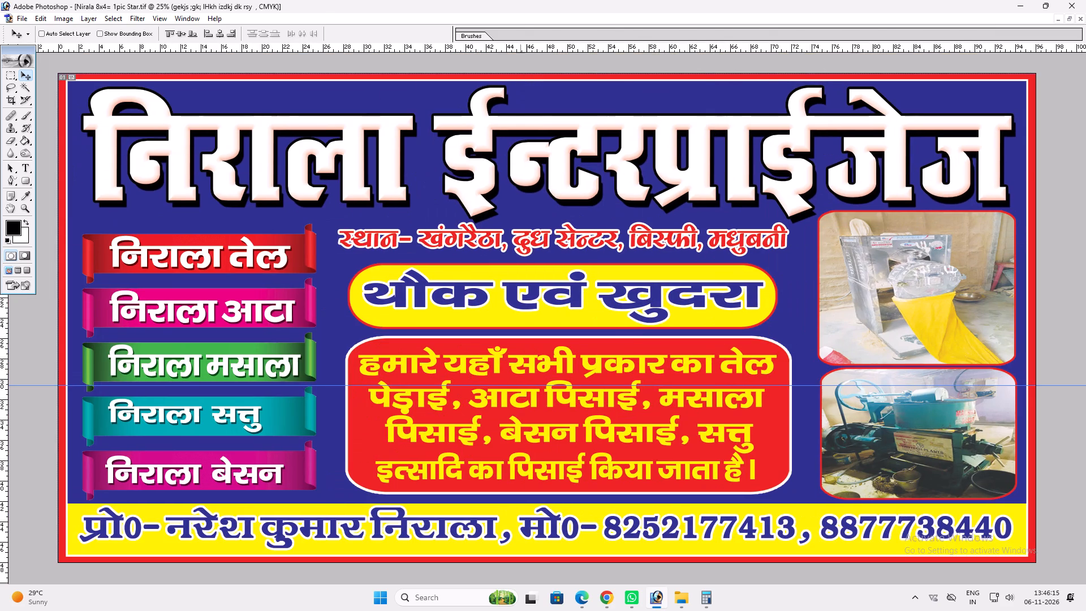